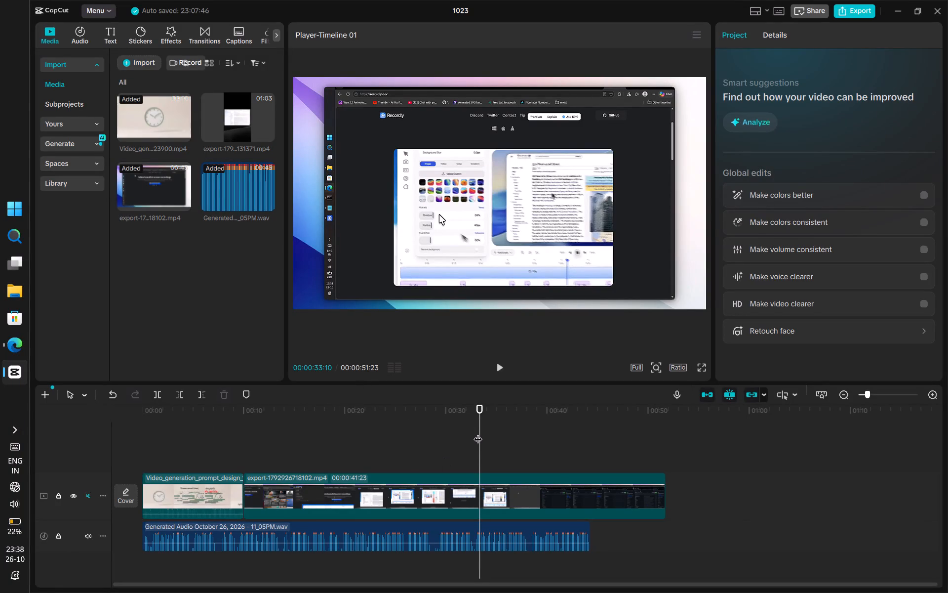
Play back the timeline from about 00:00:22:29 to review the Recordly screen recording against the generated voice-over.
left_click_drag(478, 433, 375, 426)
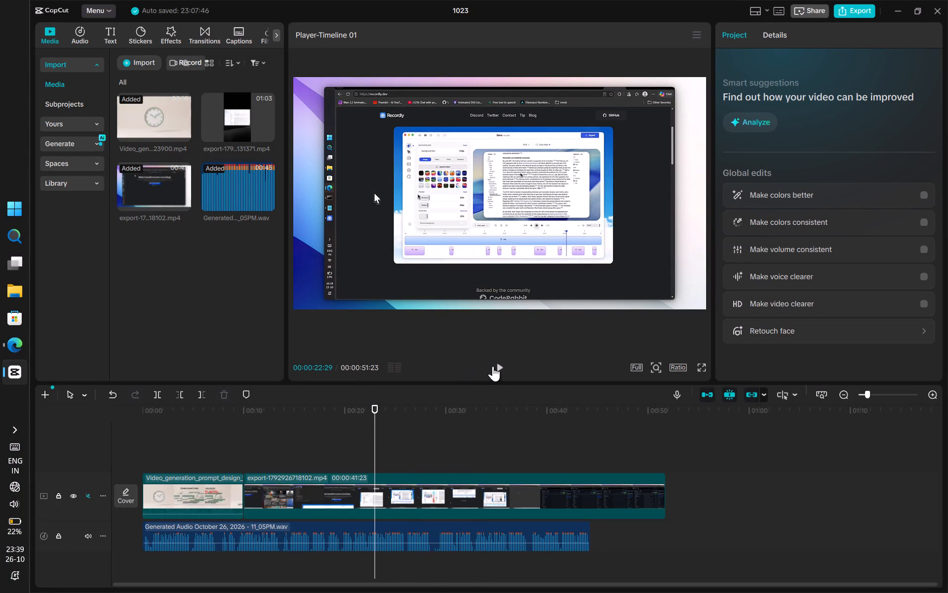
left_click(495, 369)
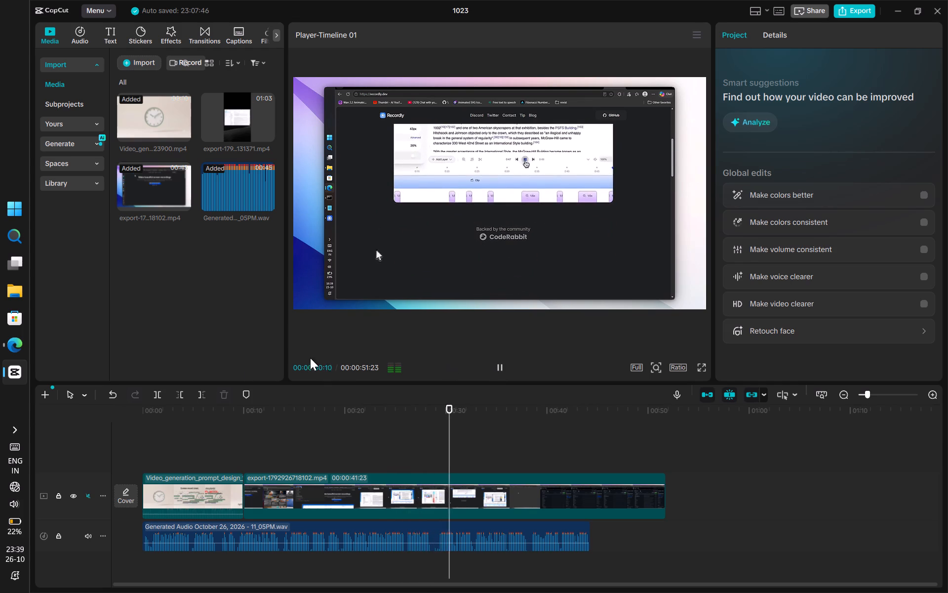
left_click(499, 369)
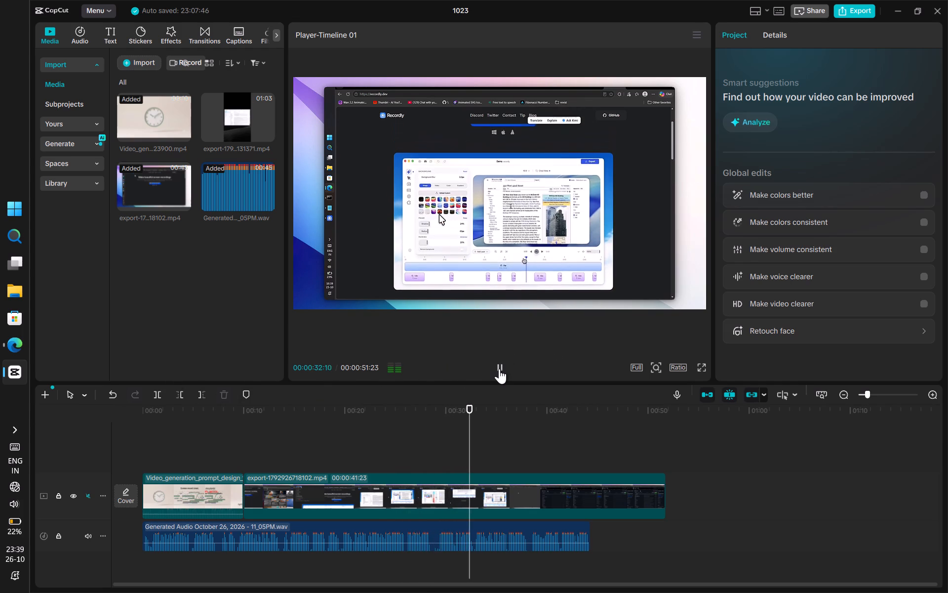
left_click(20, 332)
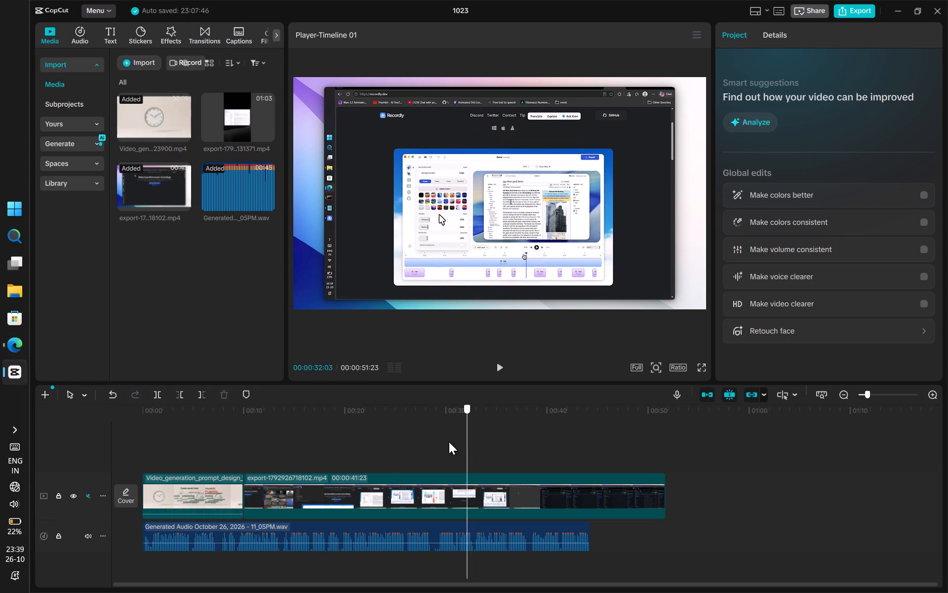
left_click_drag(449, 442, 392, 450)
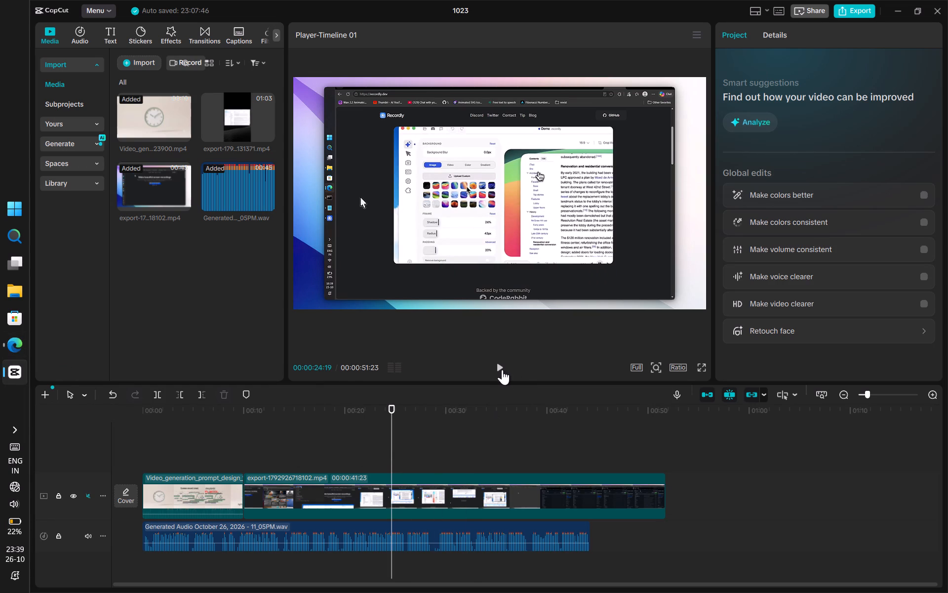
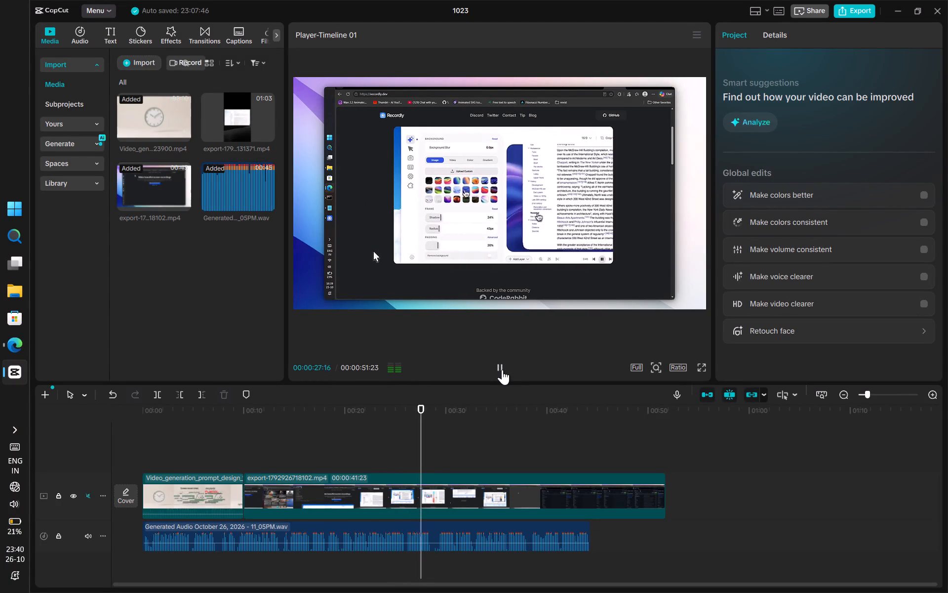
Pause playback and set the export-1792926718102.mp4 screen recording's speed to 1.23x so its end lines up with the voice-over.
left_click(502, 370)
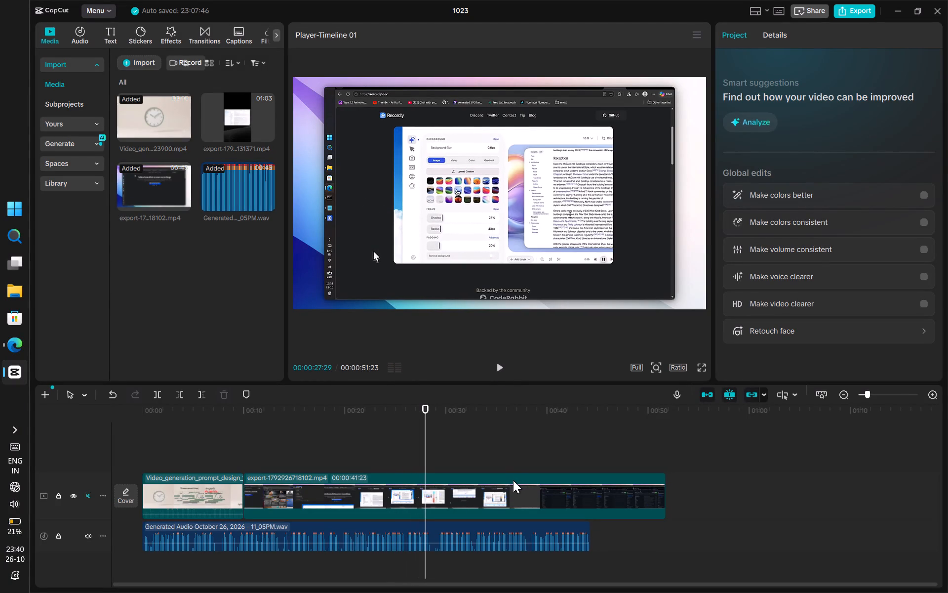
left_click(513, 480)
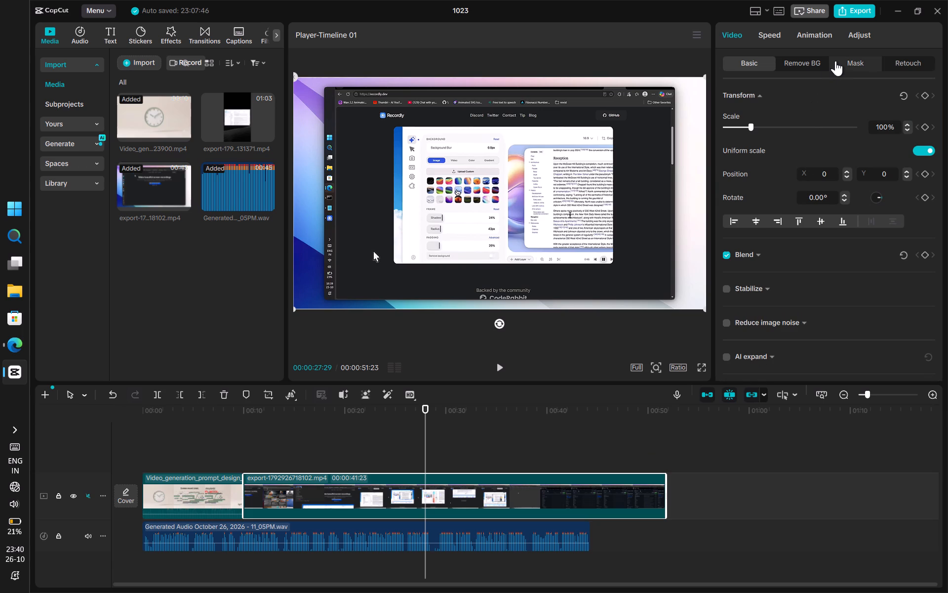
left_click(773, 39)
left_click(760, 115)
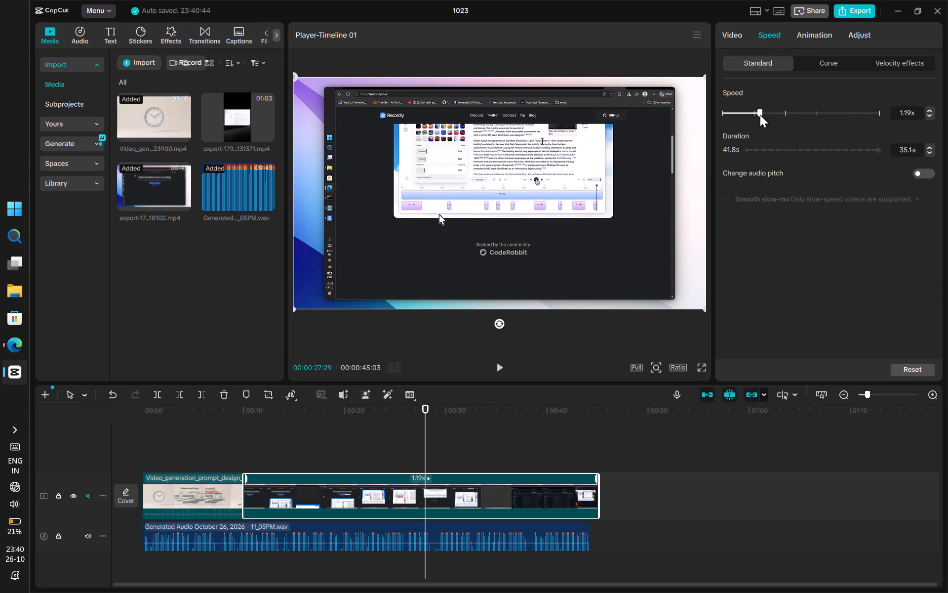
left_click(762, 114)
left_click(909, 112)
key("Right")
key("BackSpace")
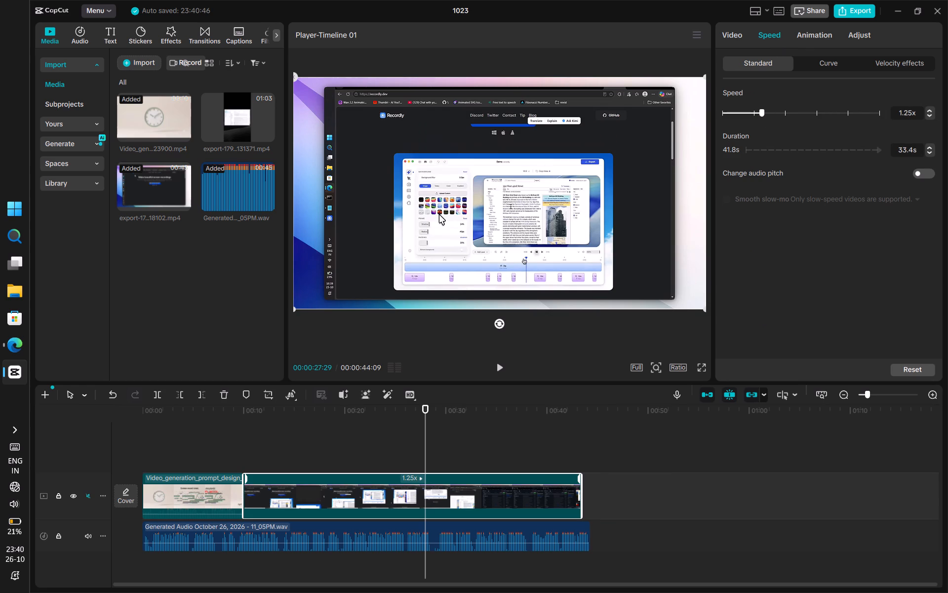
key("4")
left_click(836, 256)
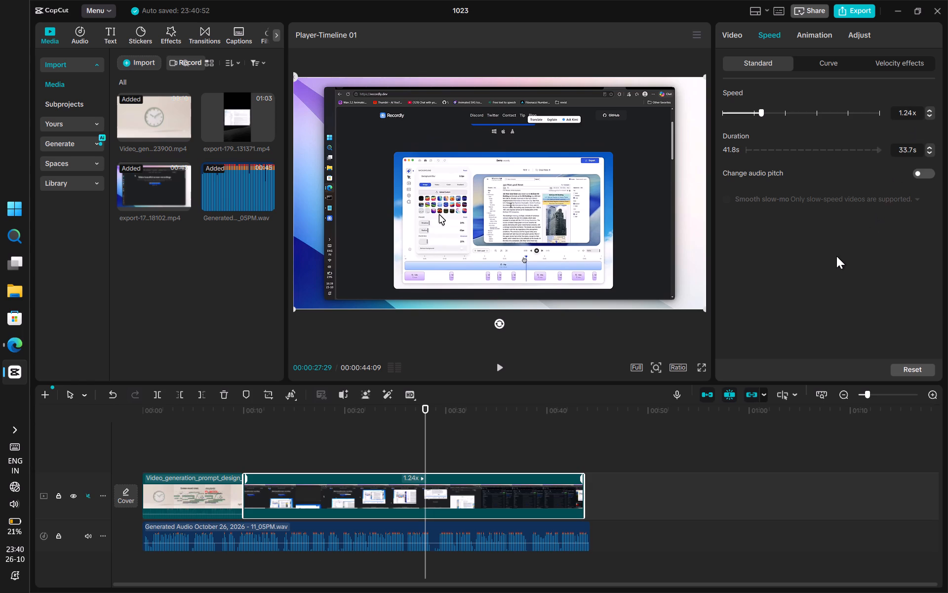
left_click(911, 114)
key("BackSpace")
key("3")
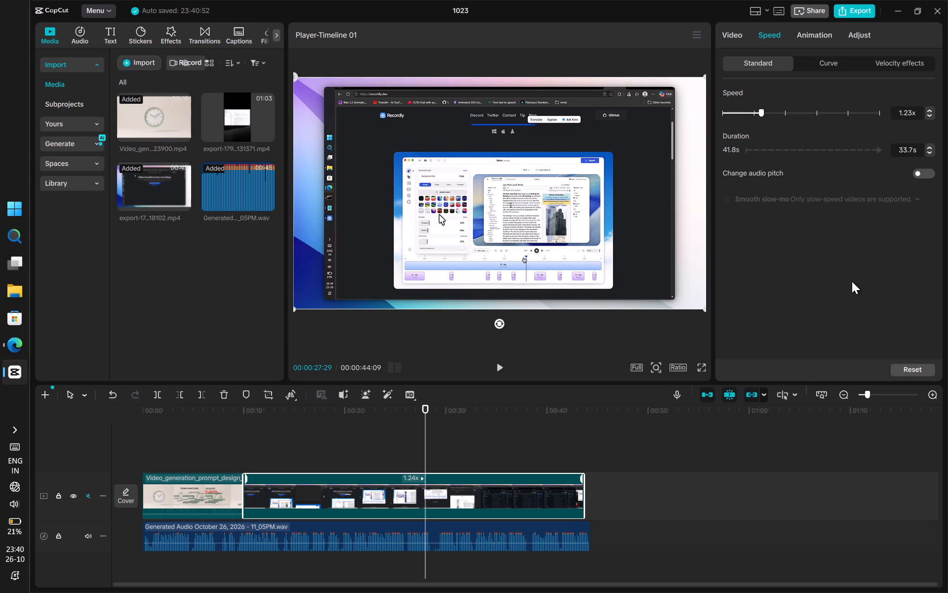
left_click(852, 281)
Play the timeline from the very beginning in full screen to review the retimed video against the voice-over.
left_click_drag(424, 444, 235, 451)
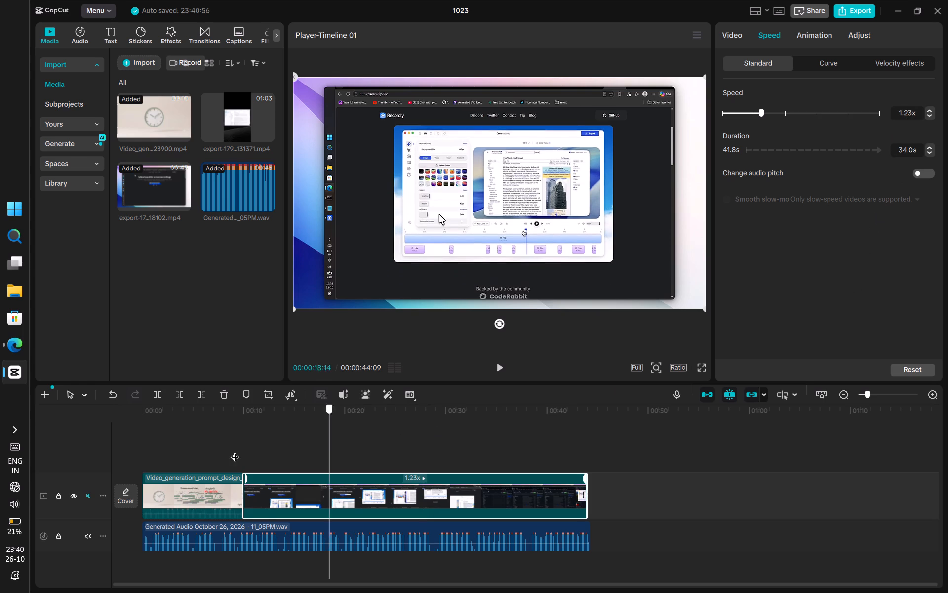
left_click_drag(235, 451, 145, 466)
left_click_drag(500, 373, 500, 368)
left_click(500, 368)
left_click(500, 368)
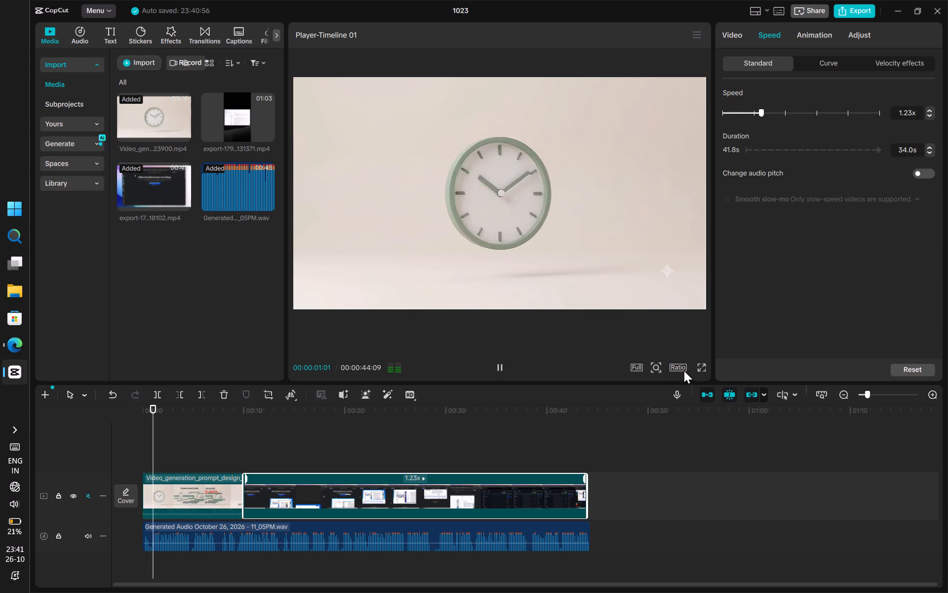
left_click(698, 364)
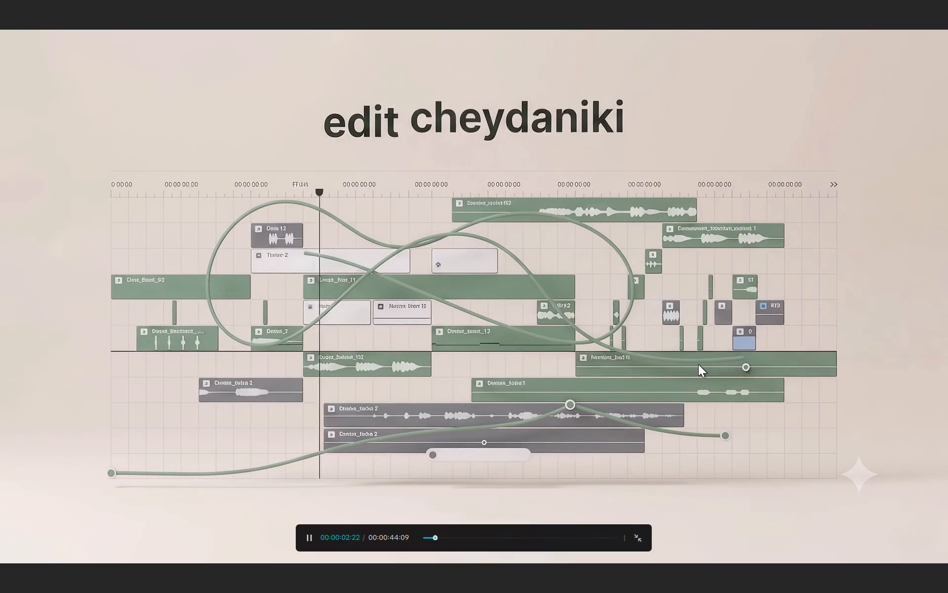
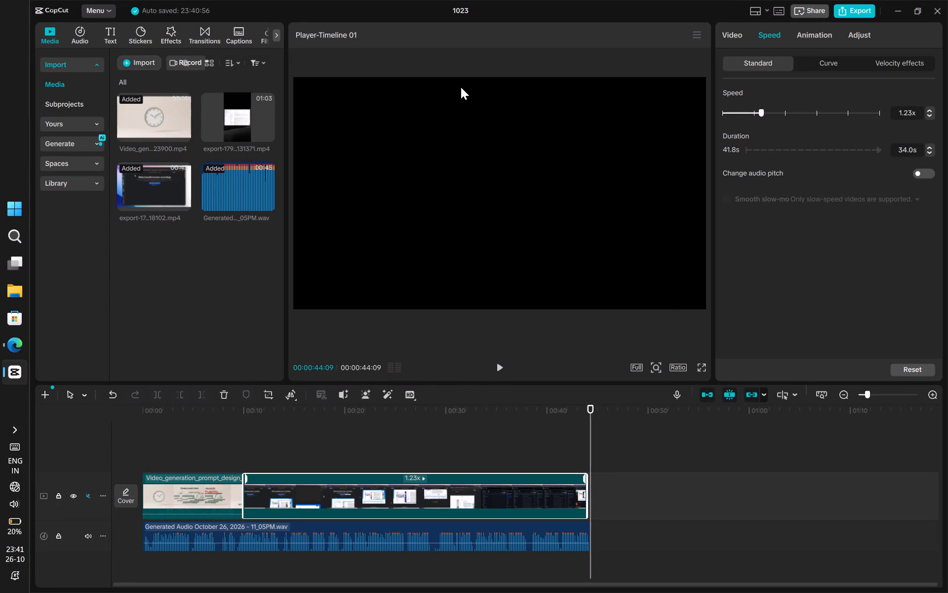
Set the timeline's aspect ratio to 9:16.
left_click(675, 365)
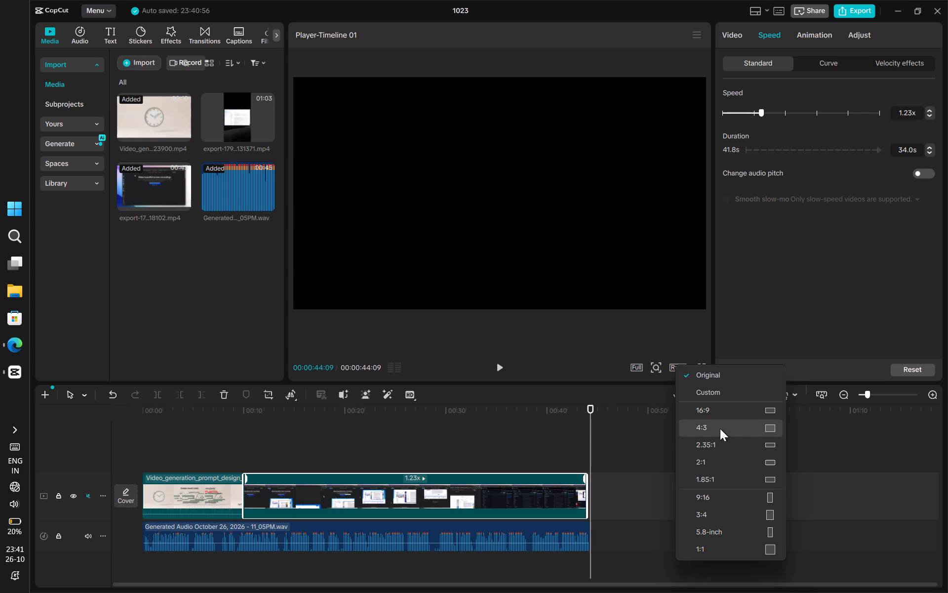
left_click(731, 493)
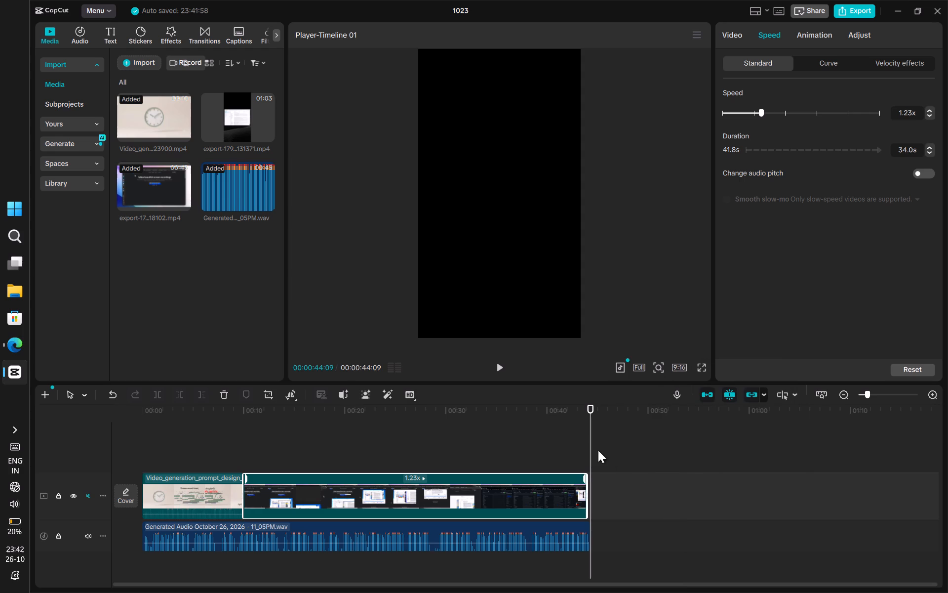
Play the vertical timeline from near its start in full screen to review the framing, and pause once back in the editor.
left_click_drag(588, 449, 449, 445)
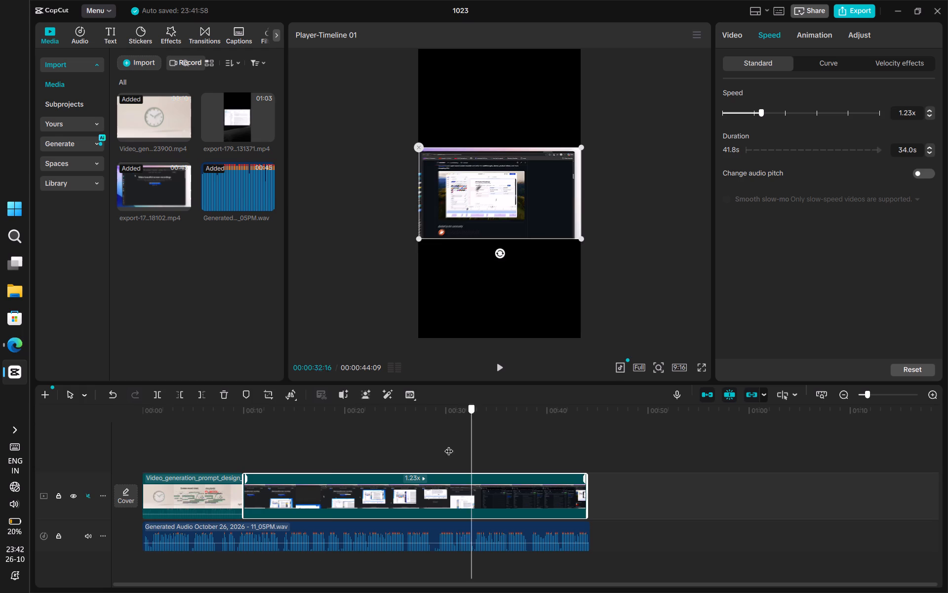
left_click_drag(449, 445, 149, 447)
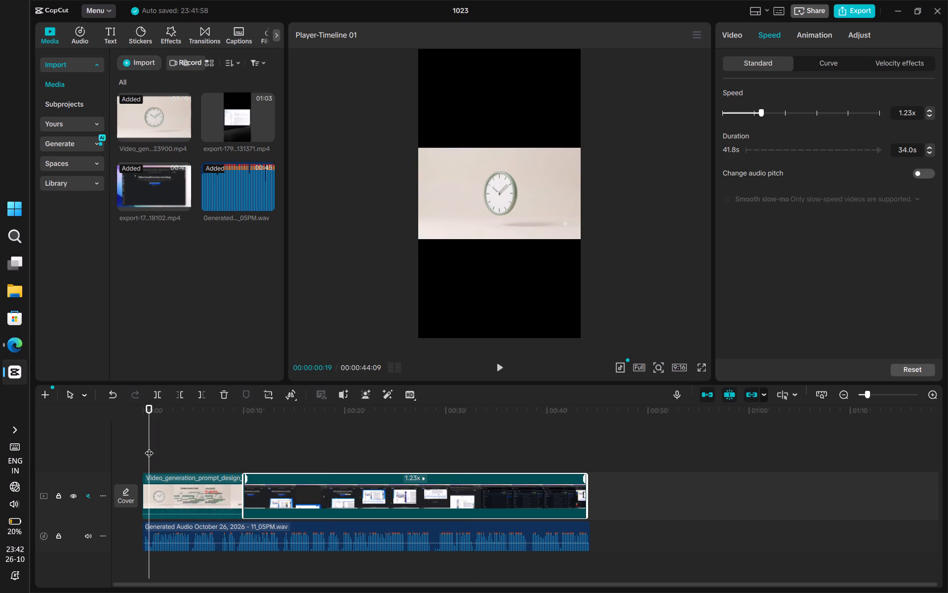
left_click(502, 369)
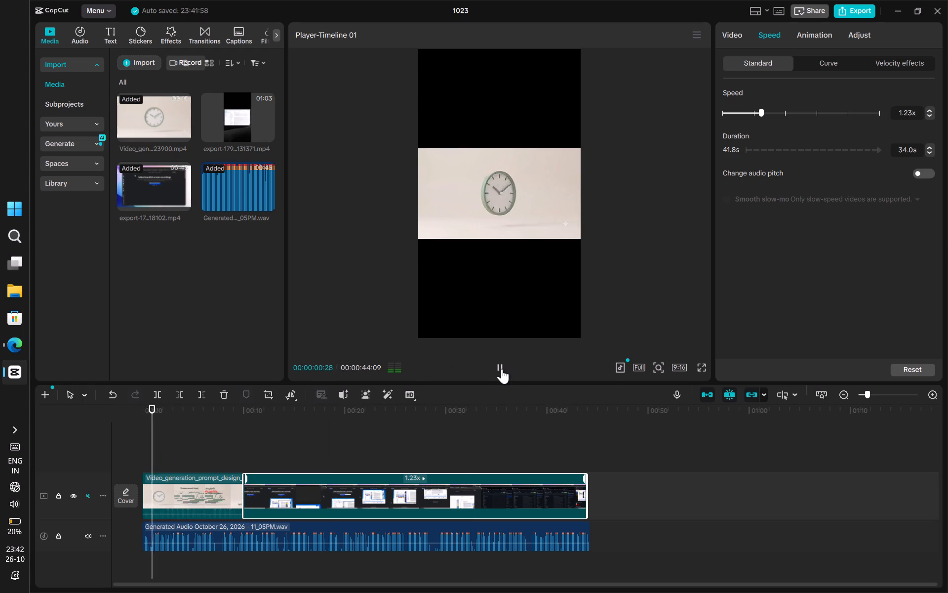
left_click(706, 365)
left_click(704, 366)
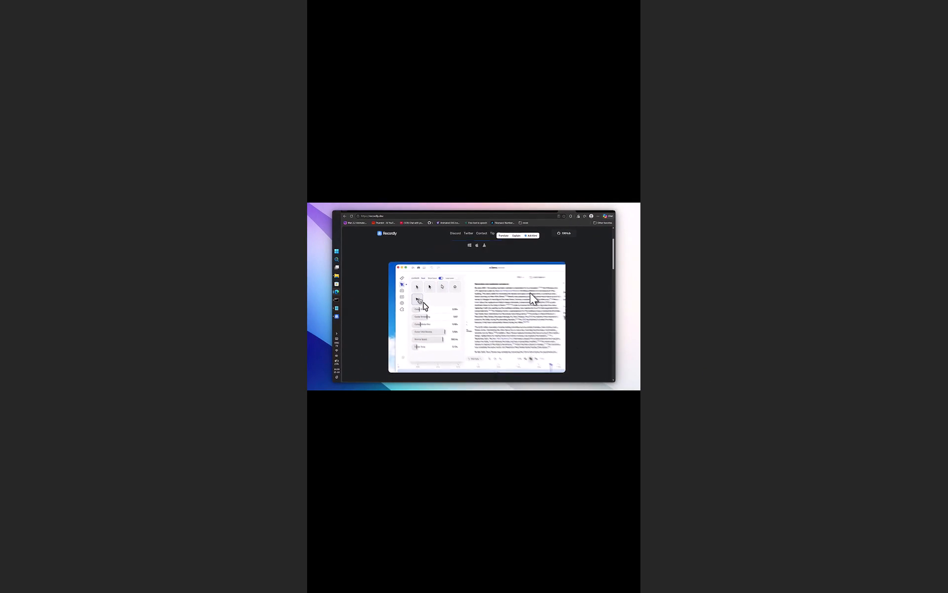
left_click(374, 242)
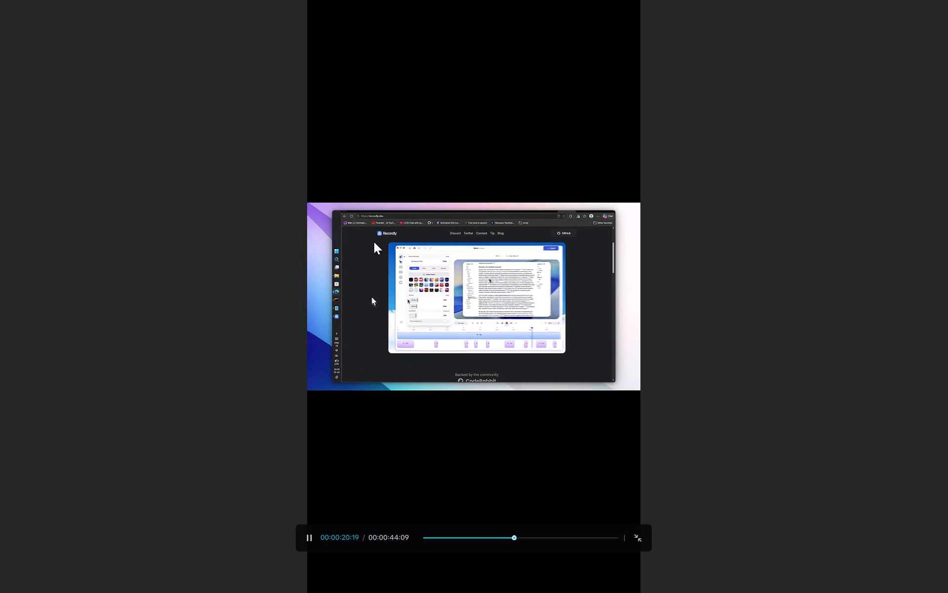
key("Escape")
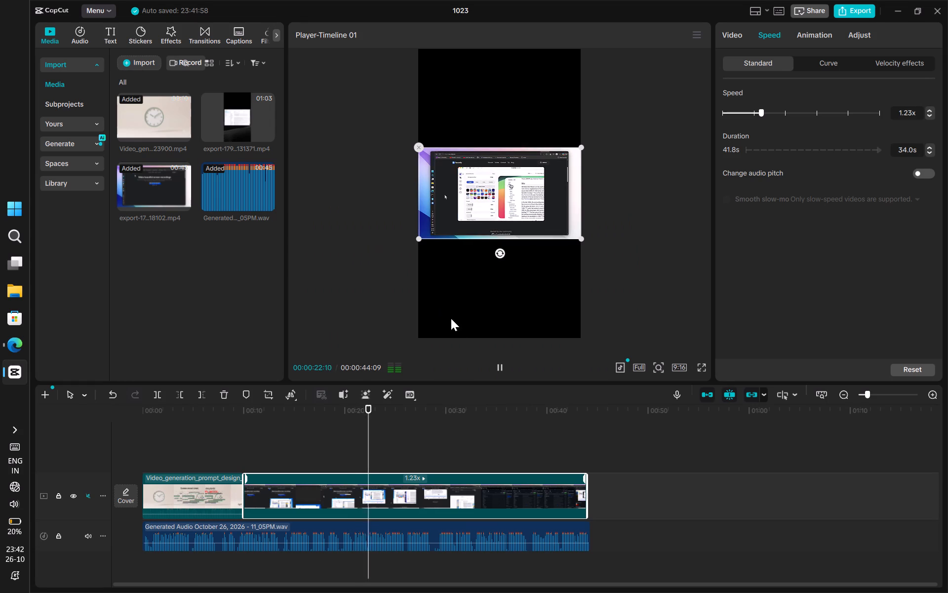
left_click(499, 366)
Launch Recordly and bring it to the front.
key("ctrl+Escape")
type("re")
key("Return")
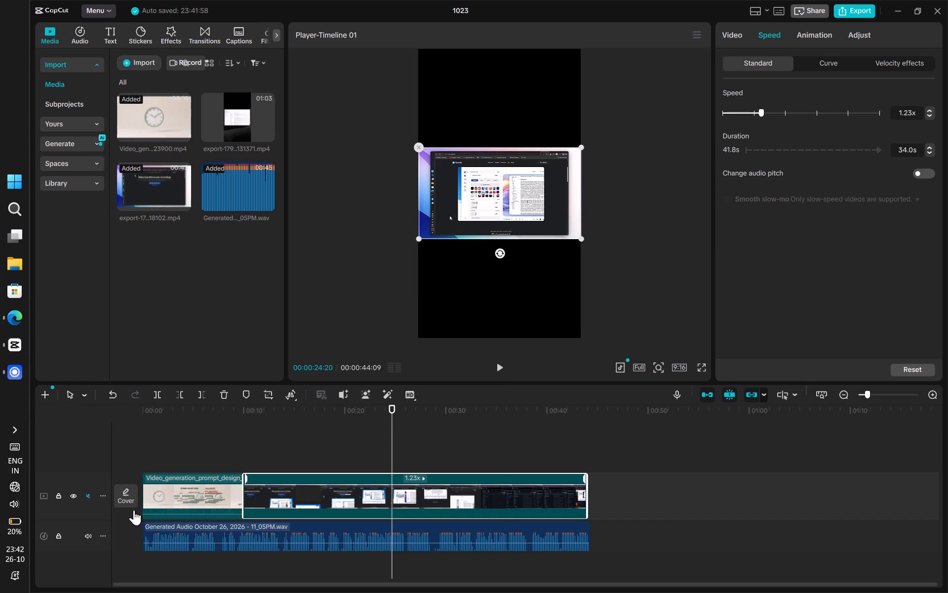
left_click(15, 373)
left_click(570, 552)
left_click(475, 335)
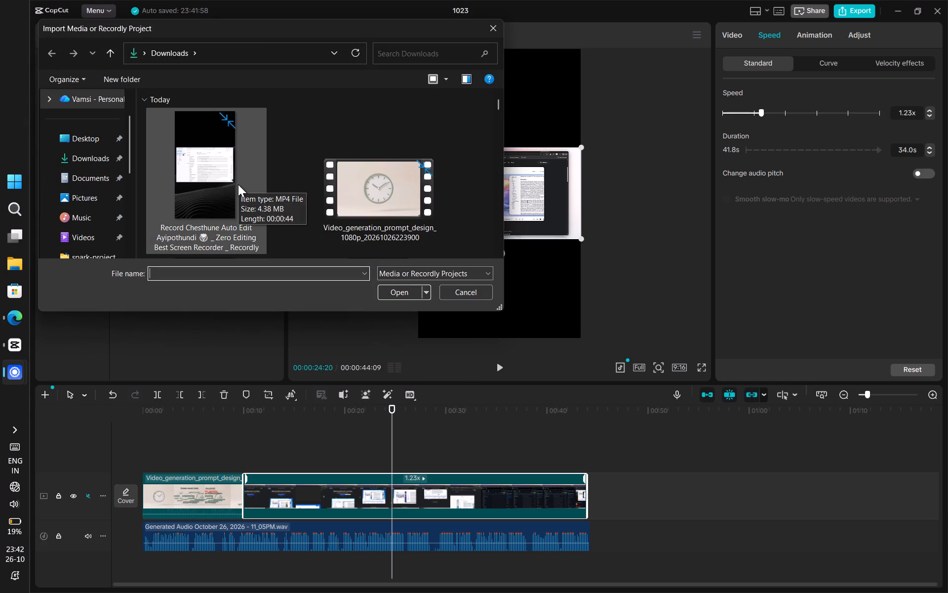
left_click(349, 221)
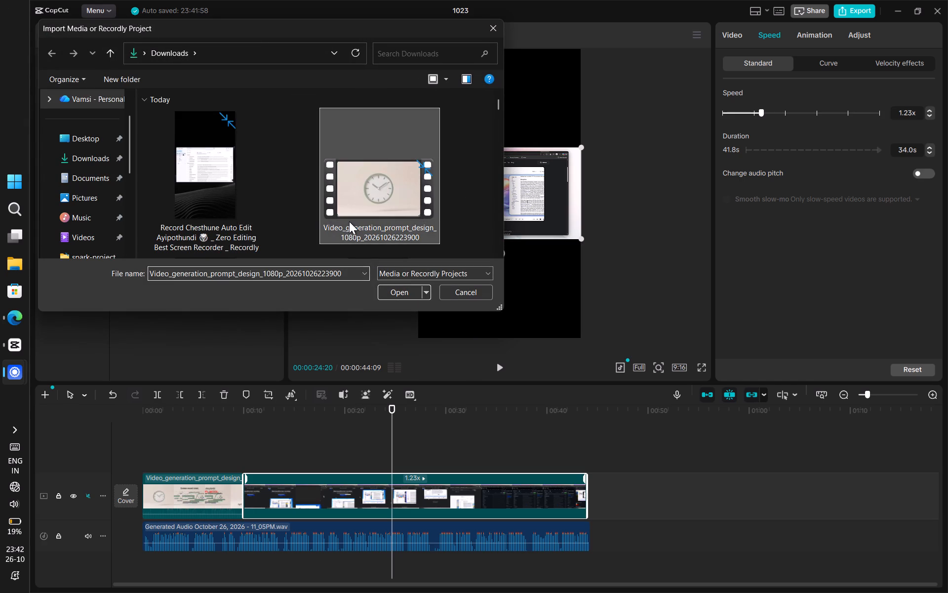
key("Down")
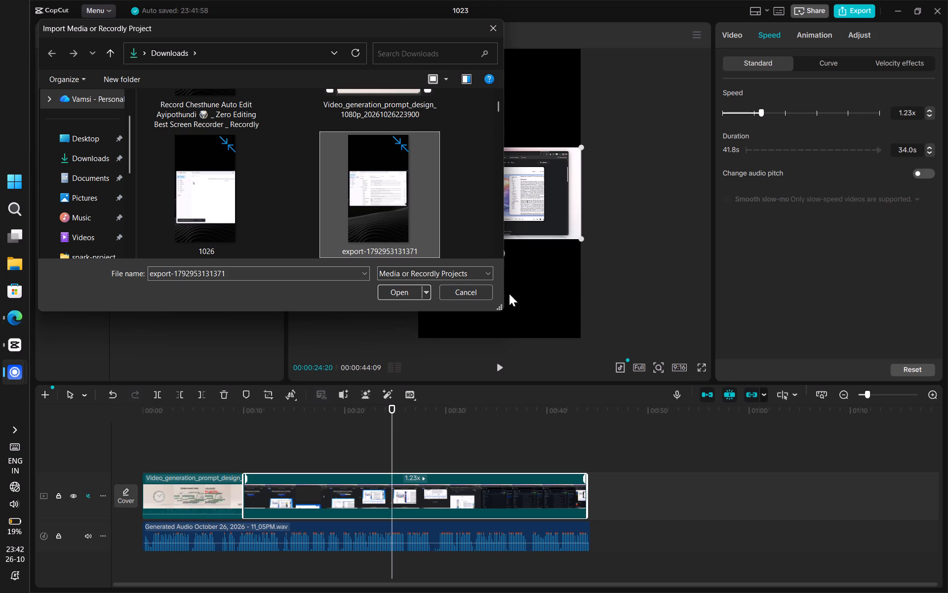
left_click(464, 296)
left_click(576, 546)
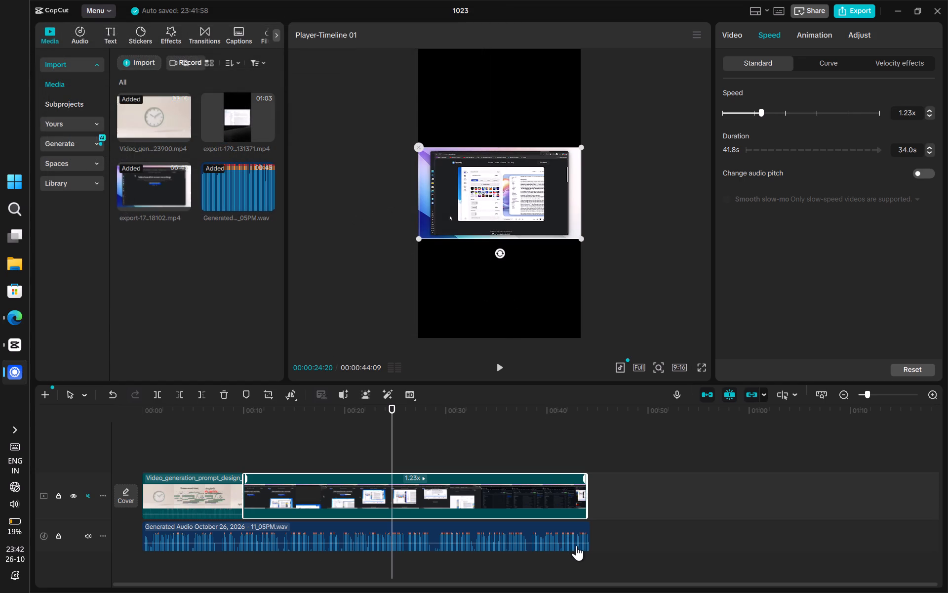
left_click(481, 352)
left_click(590, 479)
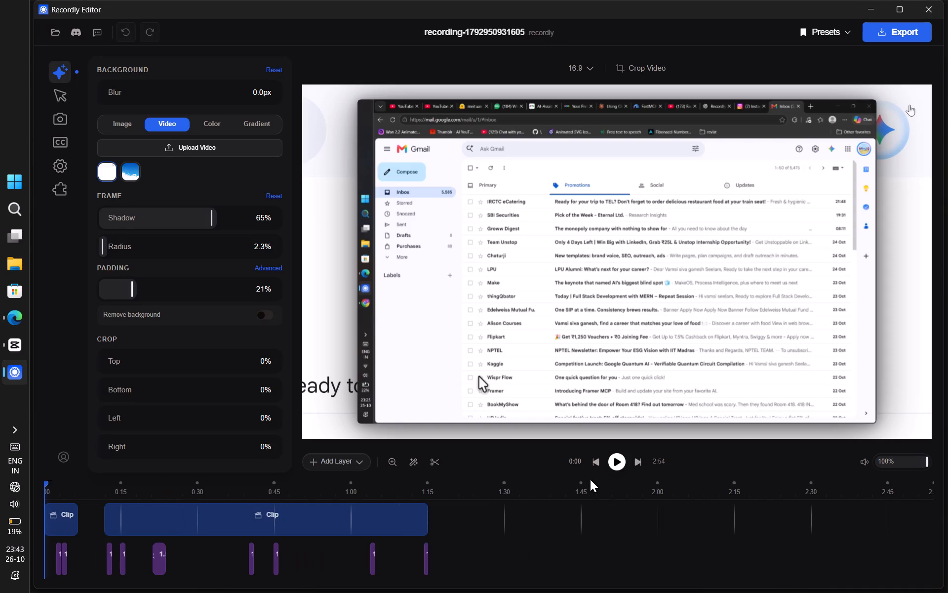
Play the recording project from its start to review it, and close the Recordly Editor.
left_click(608, 461)
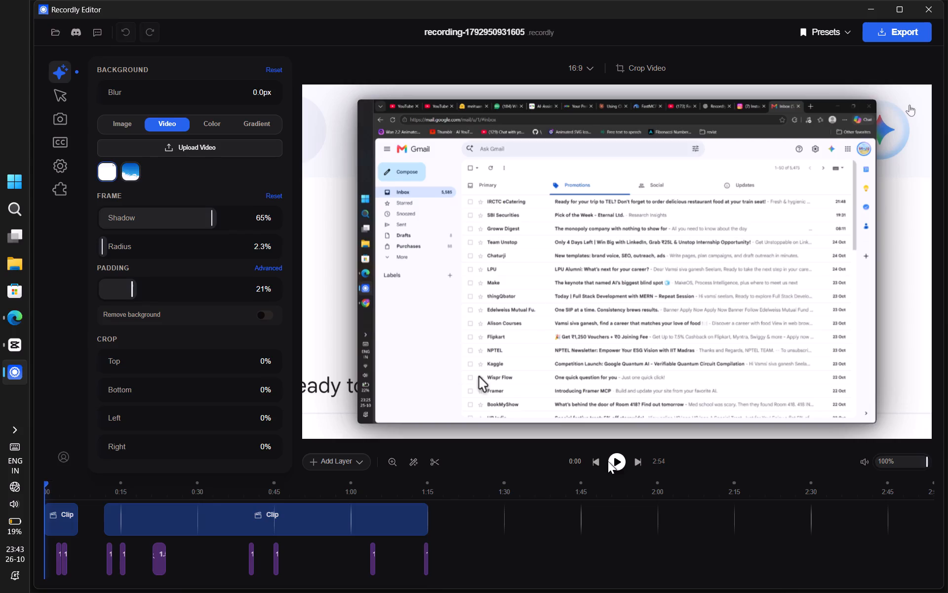
left_click(614, 465)
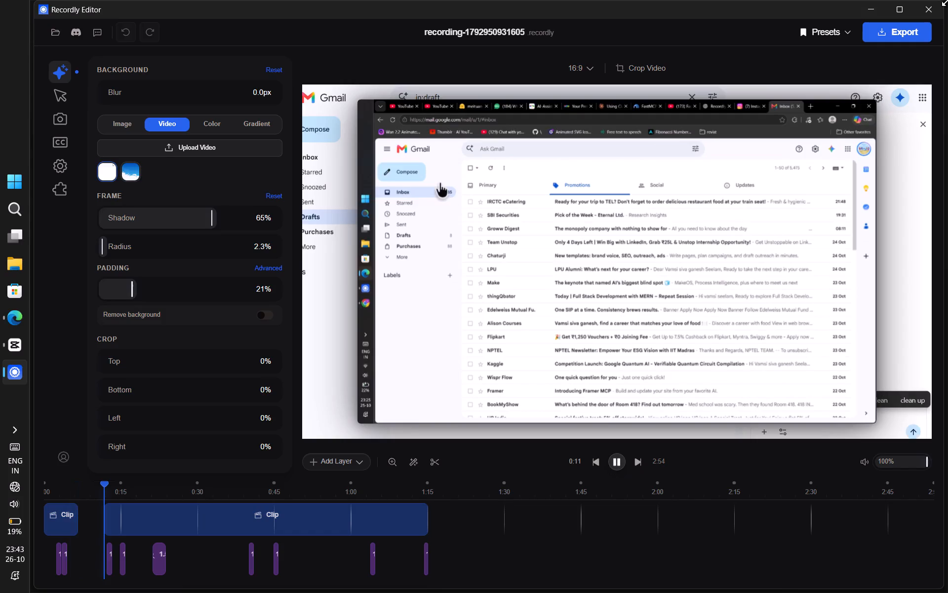
left_click(935, 8)
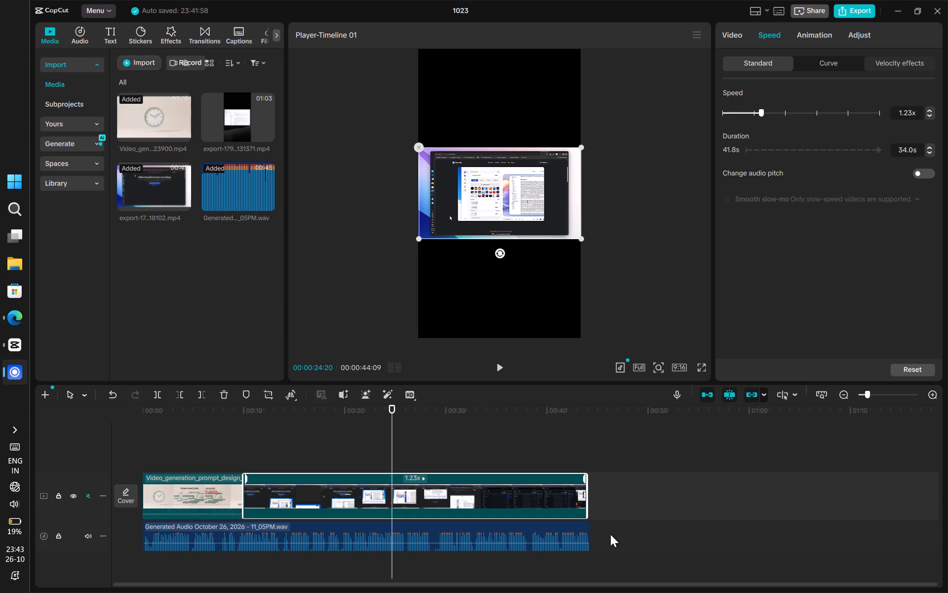
Switch to Microsoft Edge and open the recordly.dev website in a new tab.
left_click(13, 329)
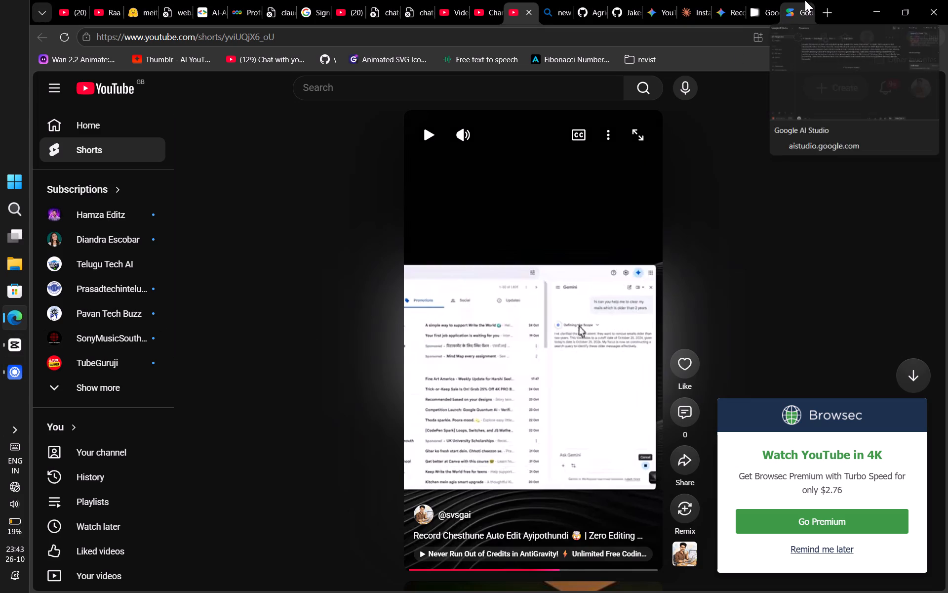
left_click(827, 10)
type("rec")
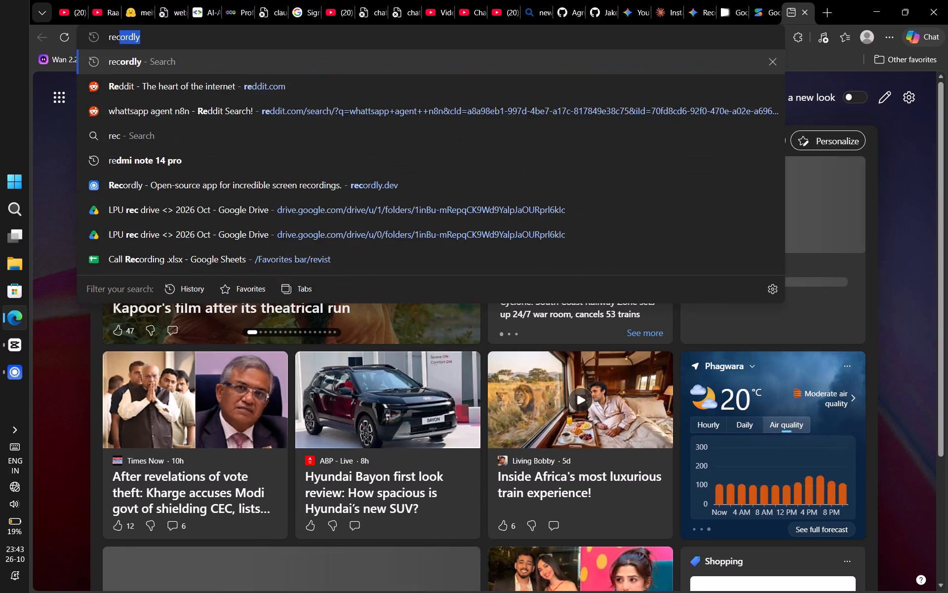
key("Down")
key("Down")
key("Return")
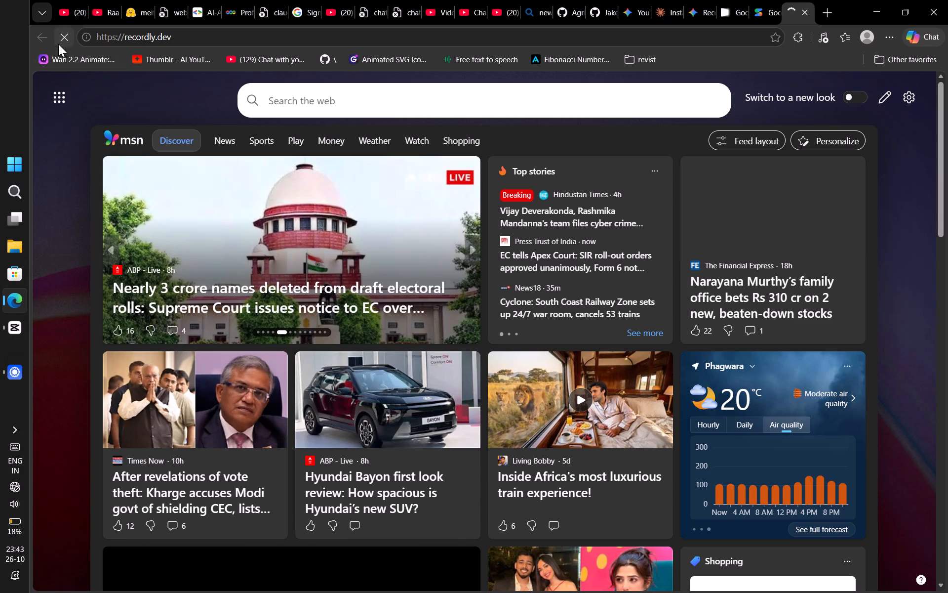
Open the system's network quick settings while the Recordly website is loading.
left_click(20, 484)
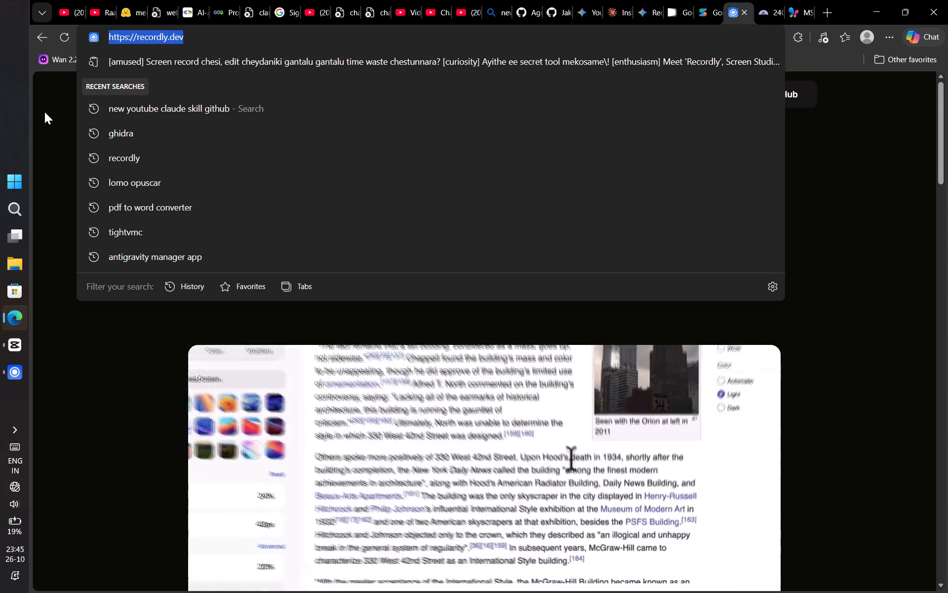
Start a Recordly screen recording with the recordly.dev home page in view and the address suggestions closed.
left_click(44, 112)
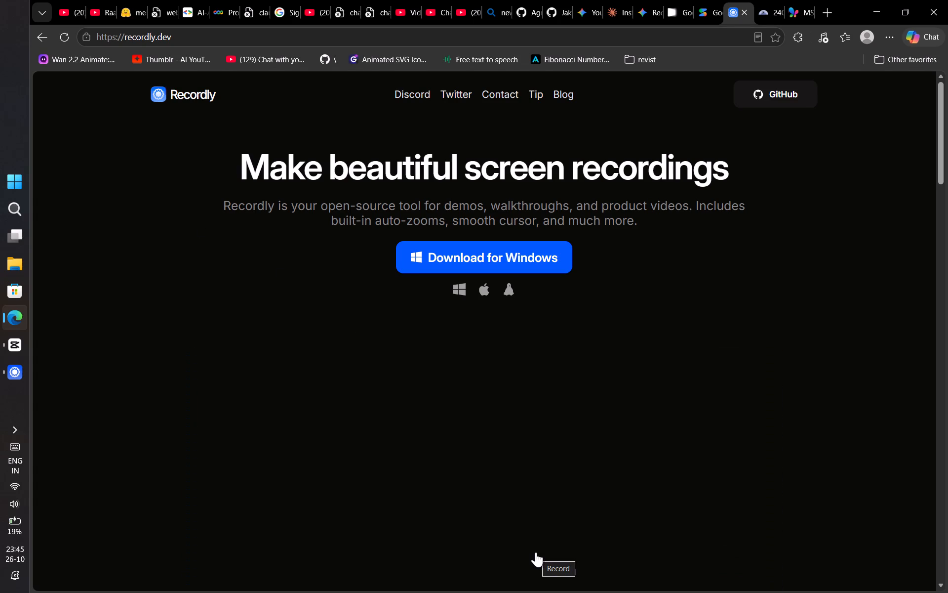
left_click(536, 552)
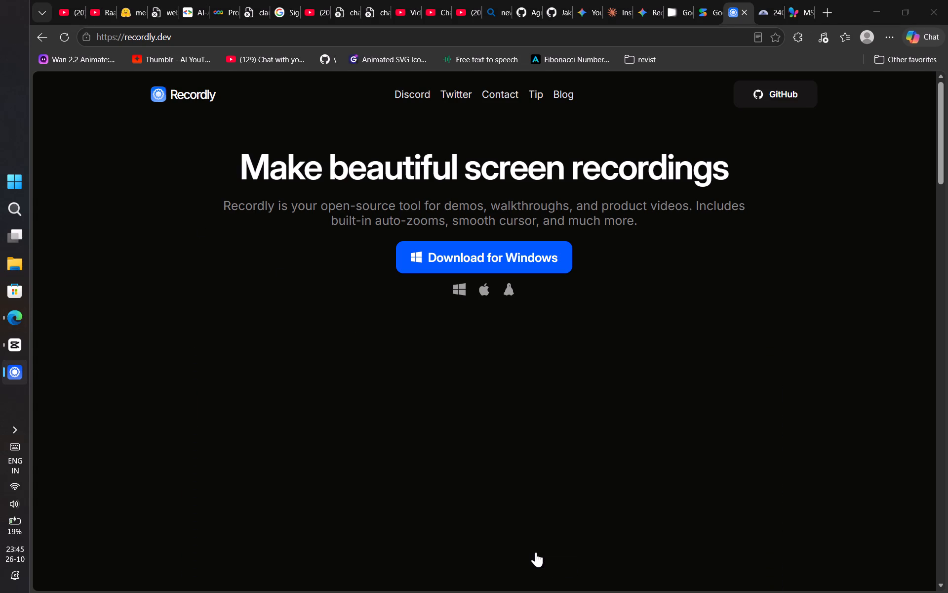
left_click(432, 367)
left_click(546, 553)
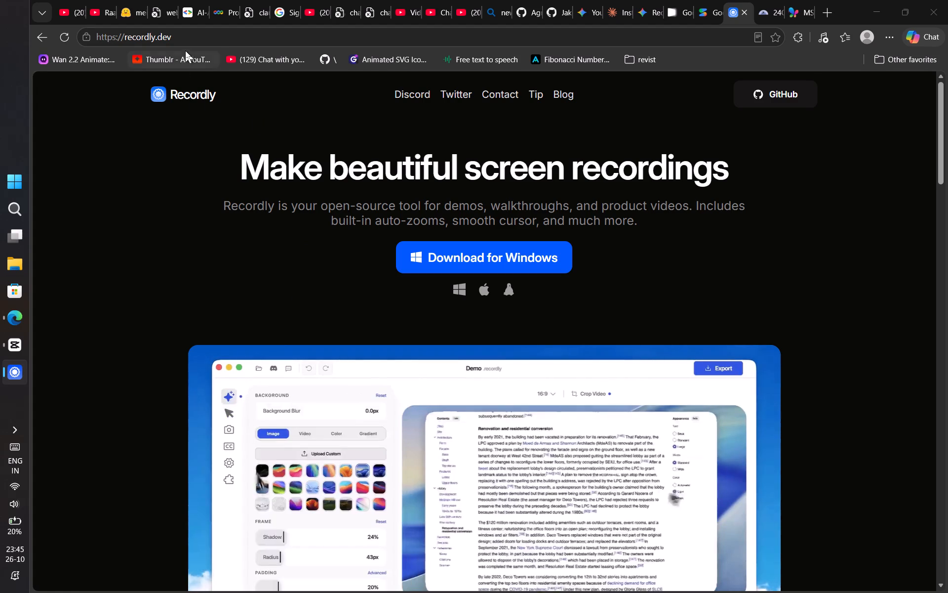
While recording, reload recordly.dev, highlight the auto-zooms and smooth cursor text, and show the demo video further down the page.
left_click(194, 38)
left_click(194, 38)
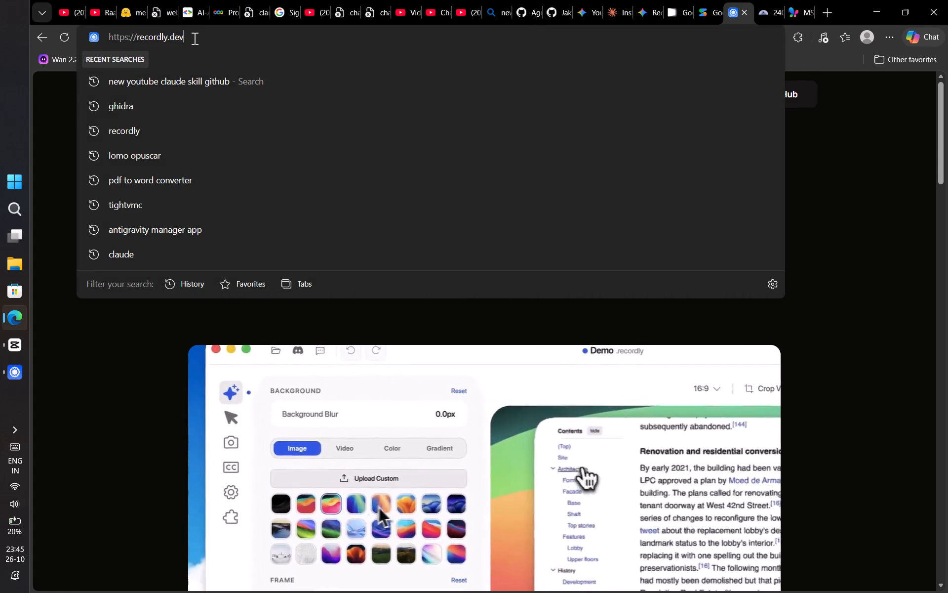
key("Return")
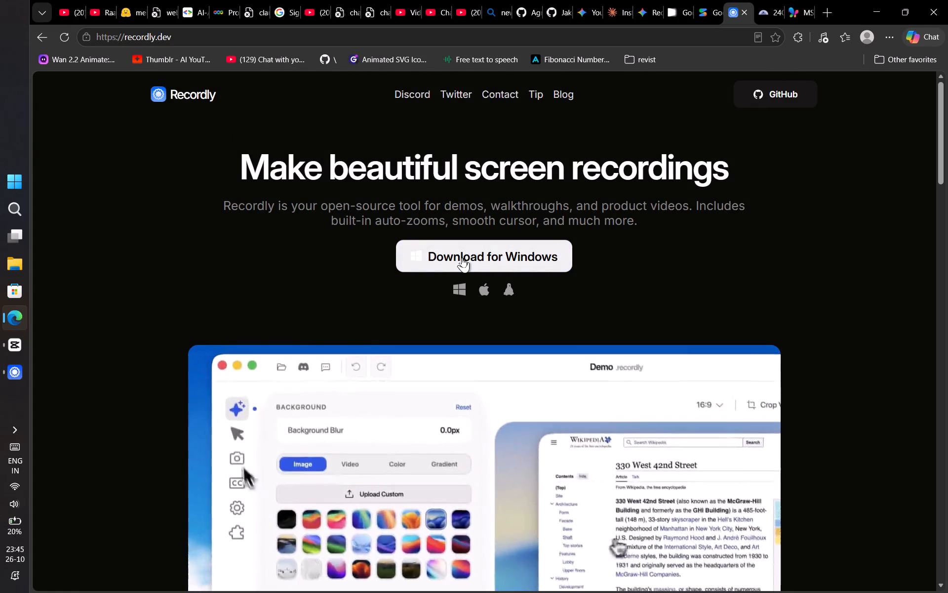
left_click_drag(354, 225, 631, 276)
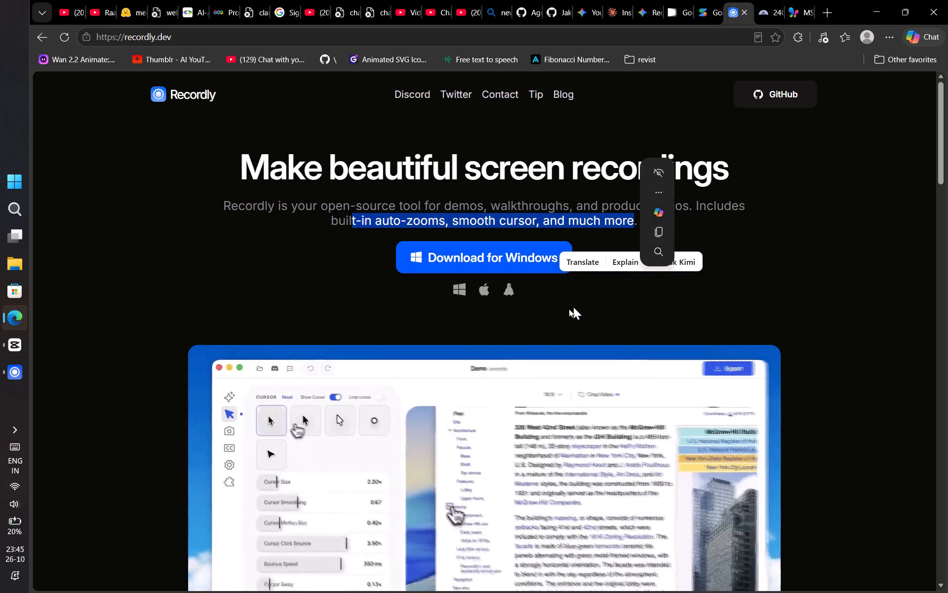
left_click(418, 312)
scroll(418, 312, "down", 4)
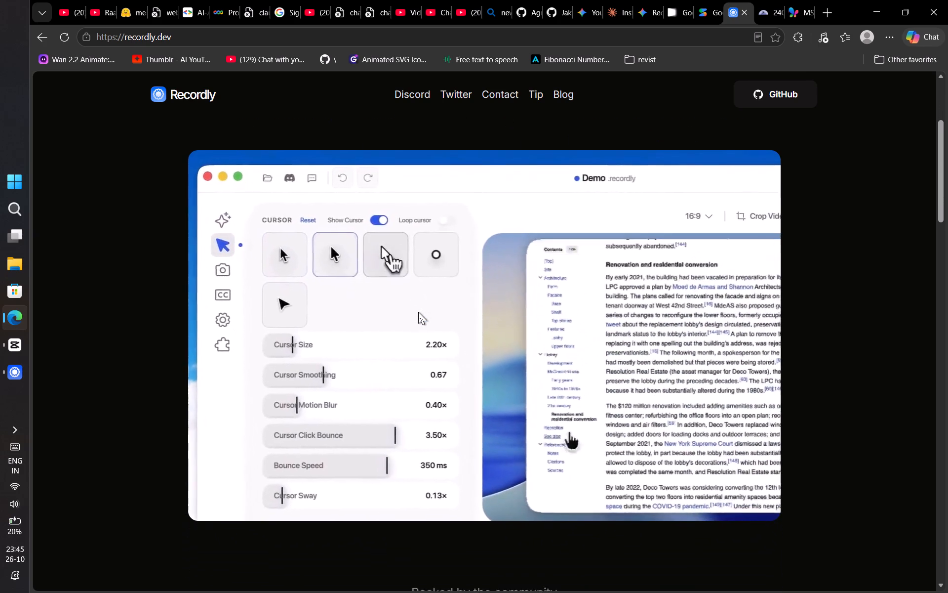
scroll(418, 312, "down", 3)
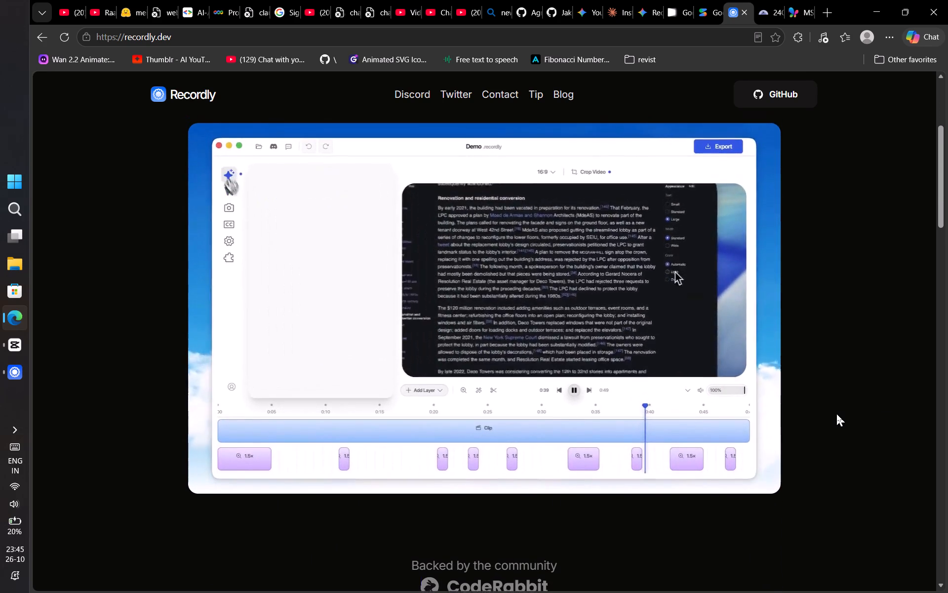
While recording, open Recordly's GitHub repository from the site and show its README from Core Features through All Features.
left_click(769, 92)
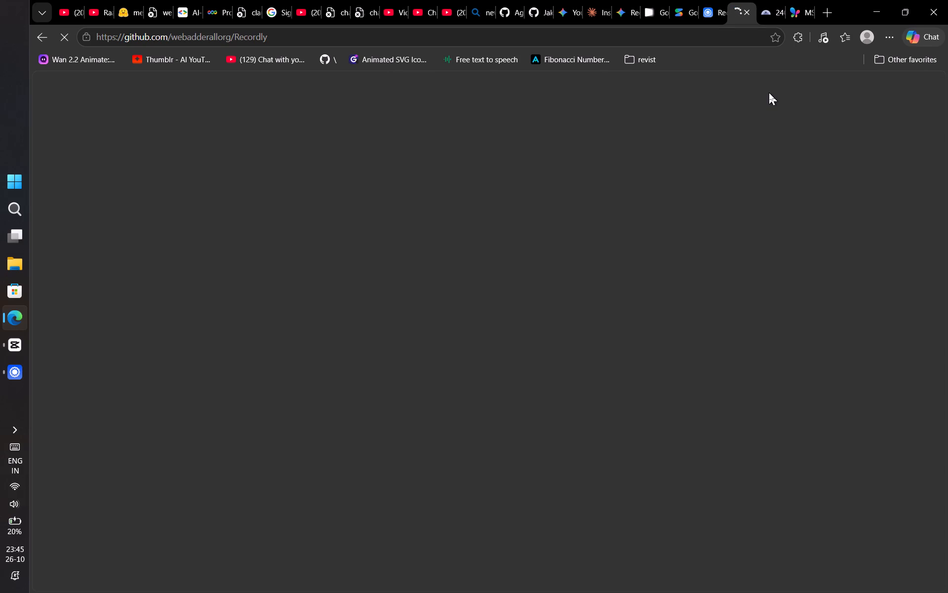
scroll(740, 260, "down", 3)
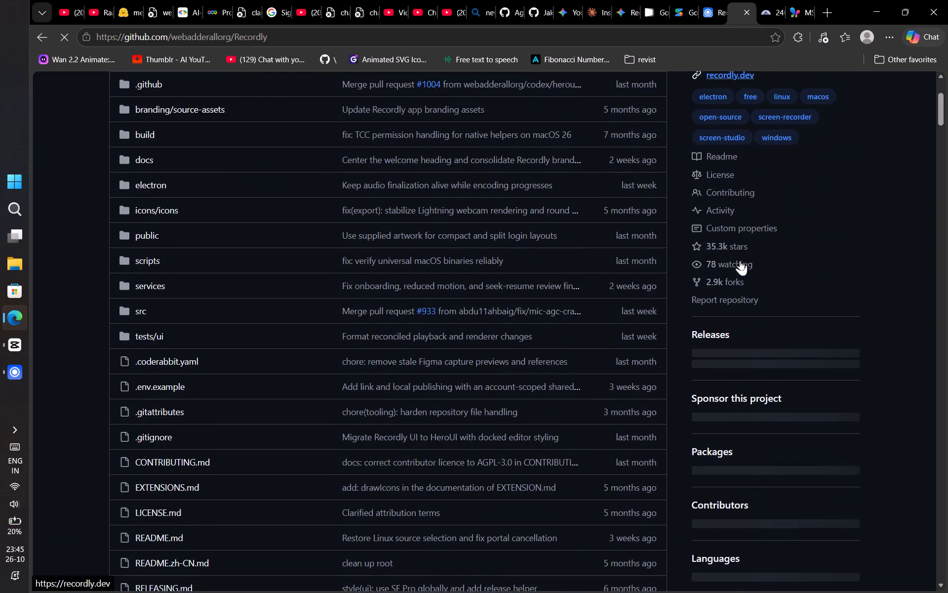
scroll(740, 260, "down", 11)
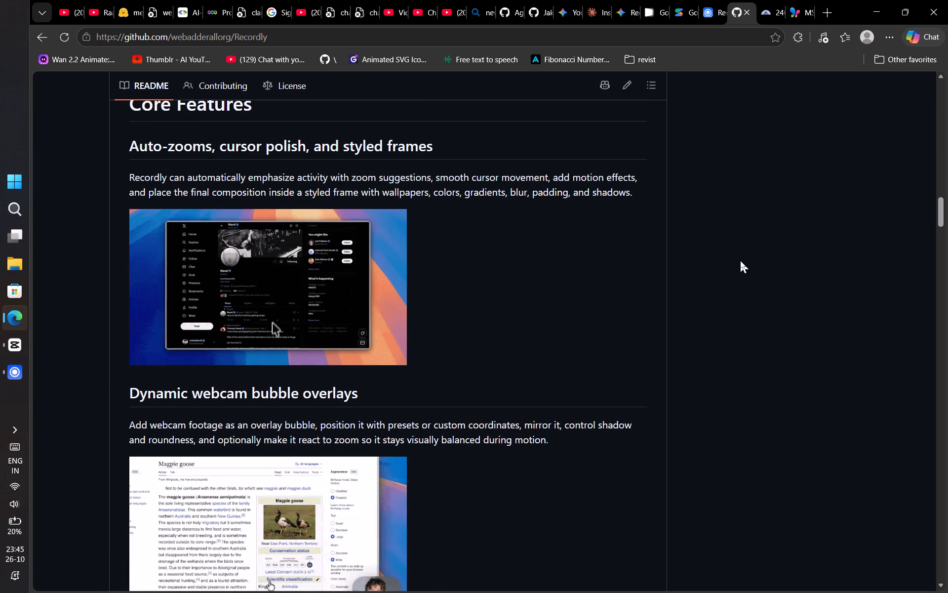
scroll(740, 260, "down", 3)
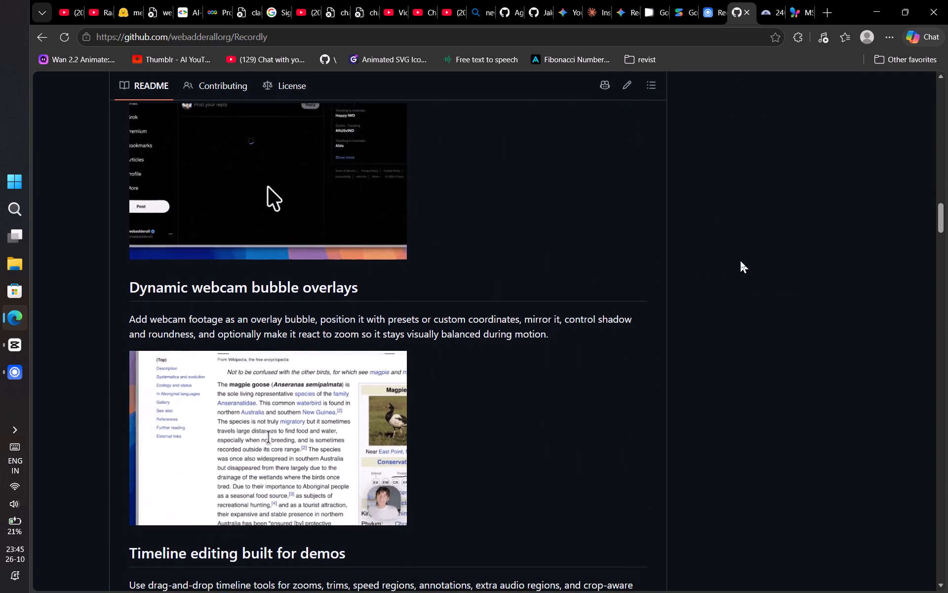
scroll(740, 260, "down", 2)
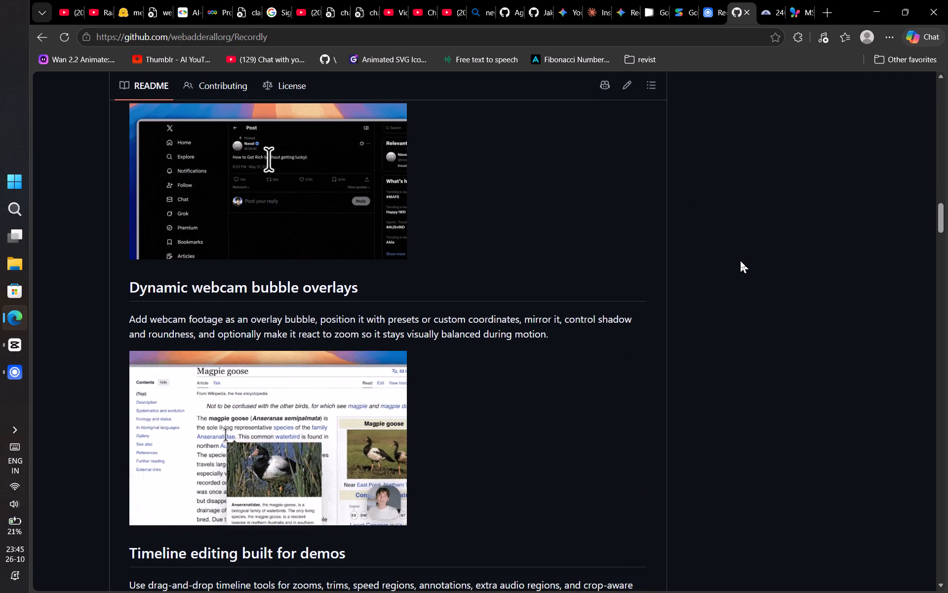
scroll(740, 260, "down", 6)
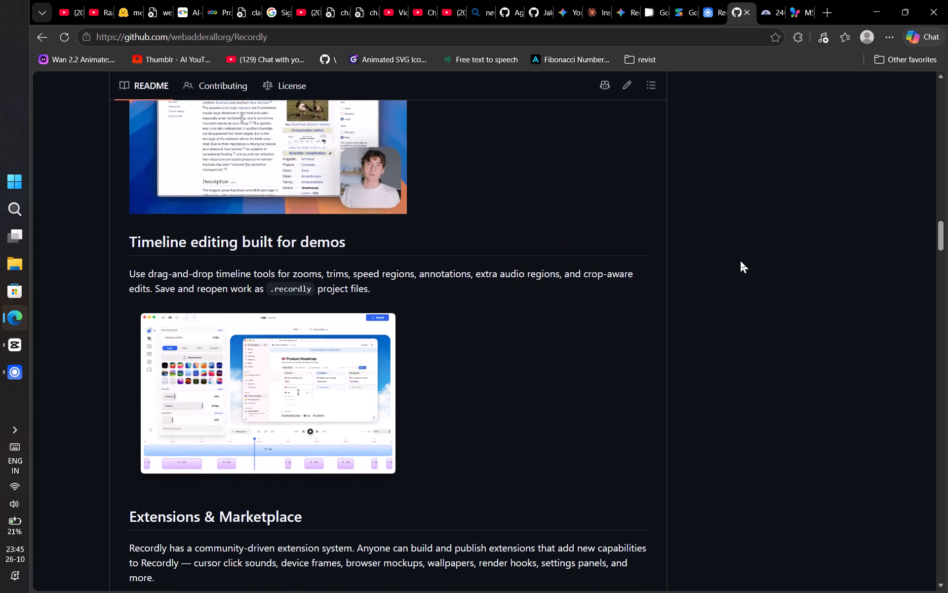
scroll(740, 260, "down", 7)
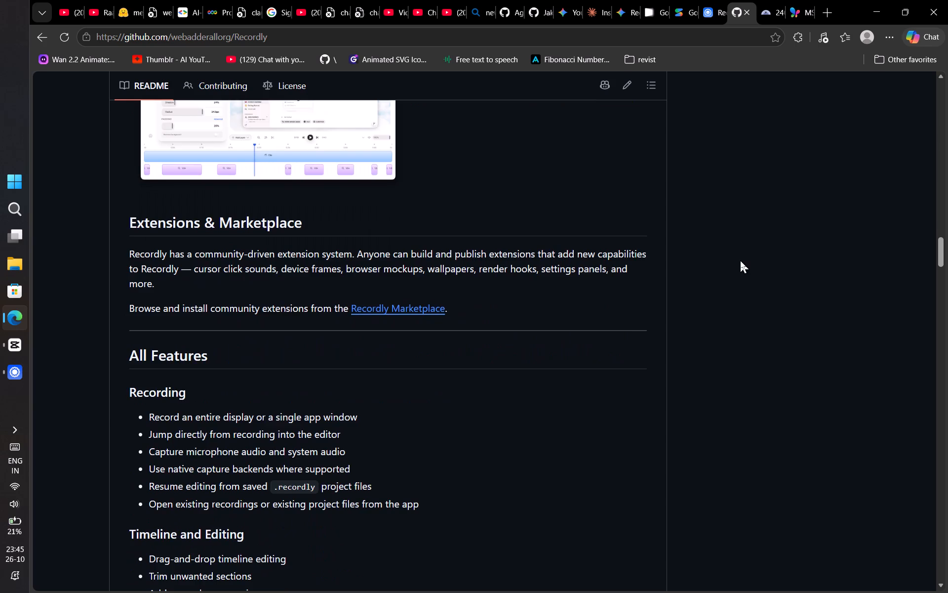
scroll(740, 260, "up", 6)
Return to the open recordly.dev page and stop the screen recording.
left_click(709, 1)
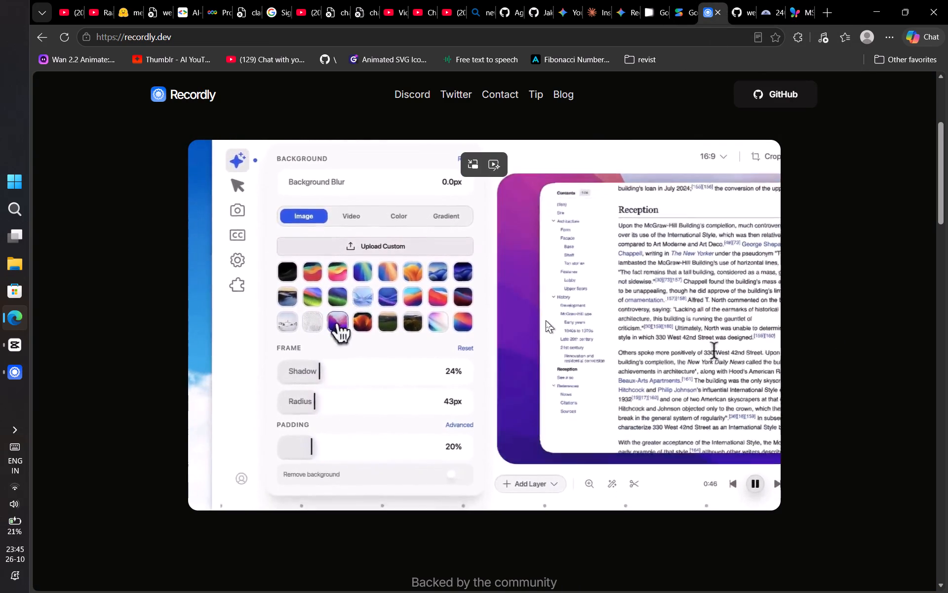
left_click(540, 550)
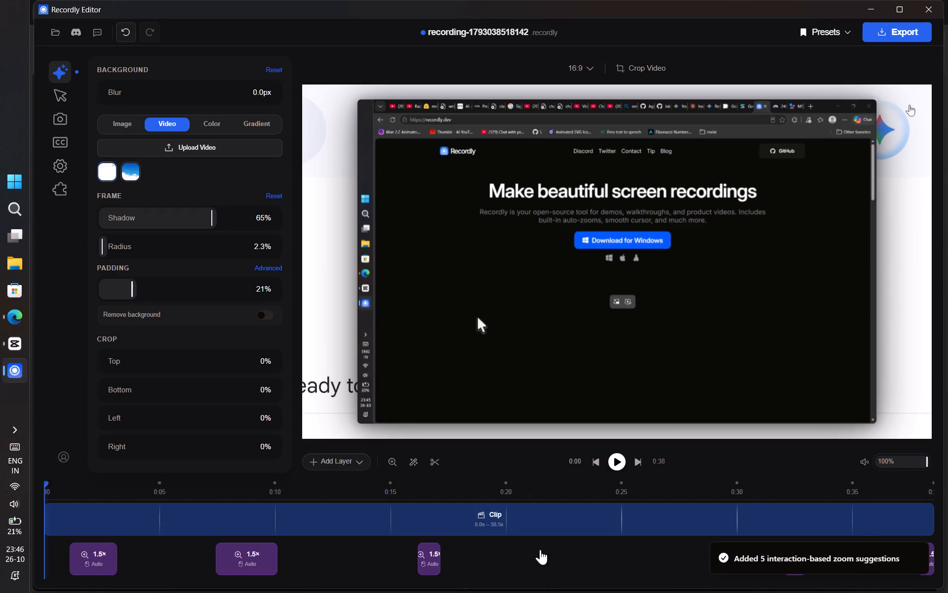
Set the recording's background to the built-in image wallpaper with green and red-purple waves.
left_click(131, 128)
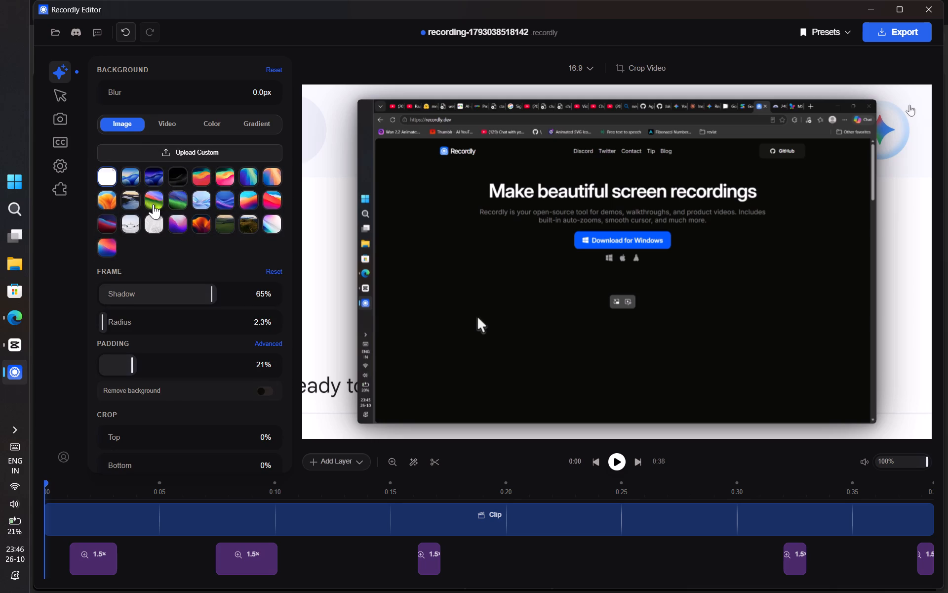
left_click(153, 204)
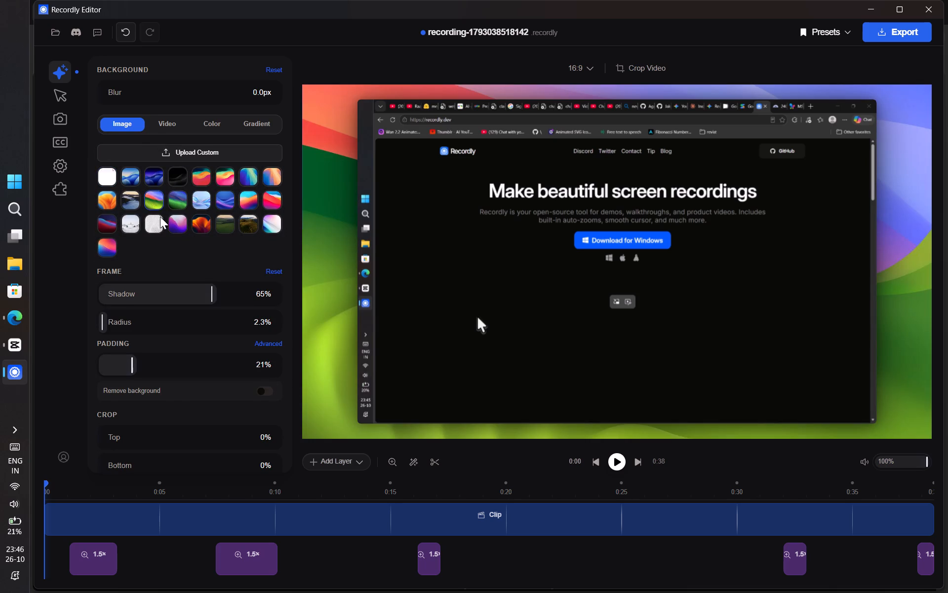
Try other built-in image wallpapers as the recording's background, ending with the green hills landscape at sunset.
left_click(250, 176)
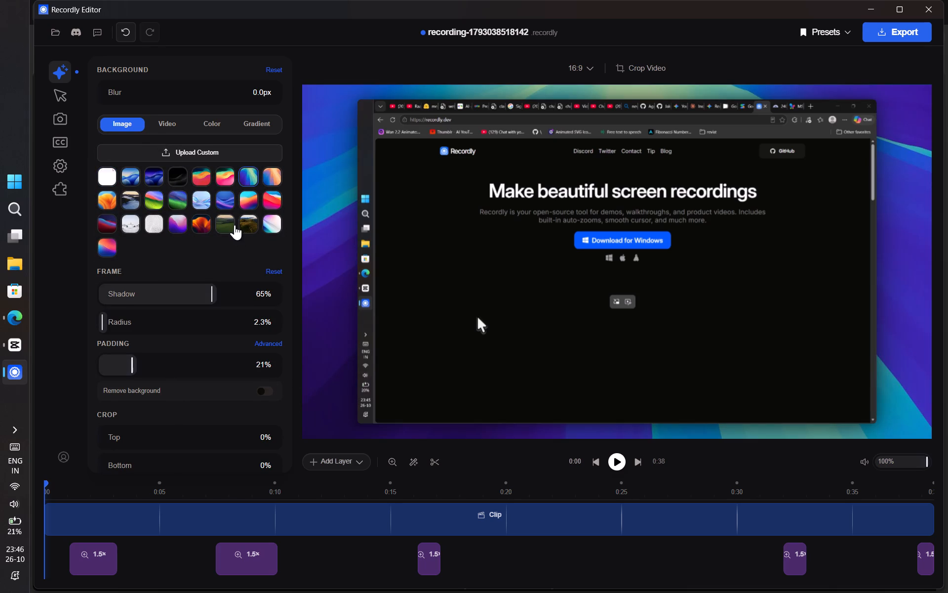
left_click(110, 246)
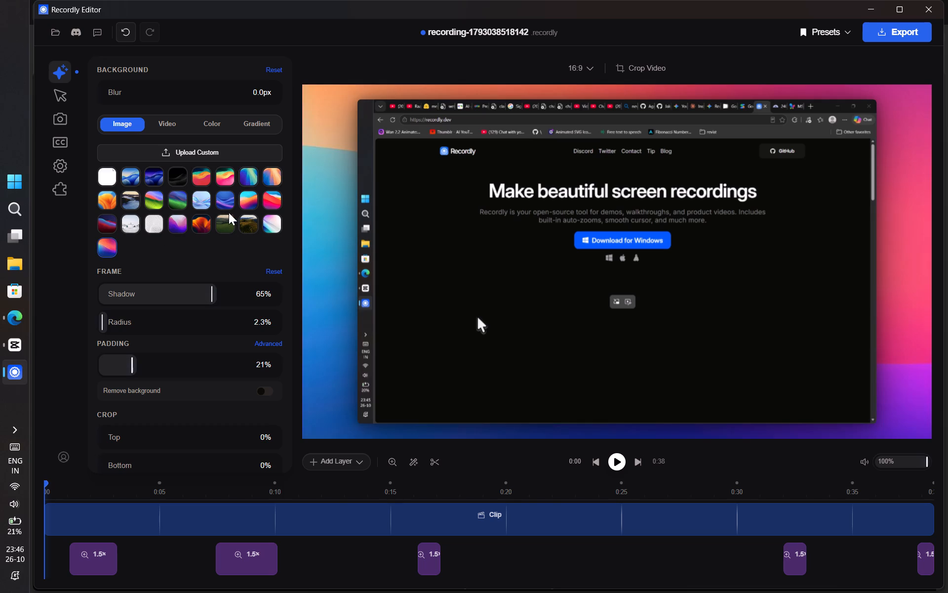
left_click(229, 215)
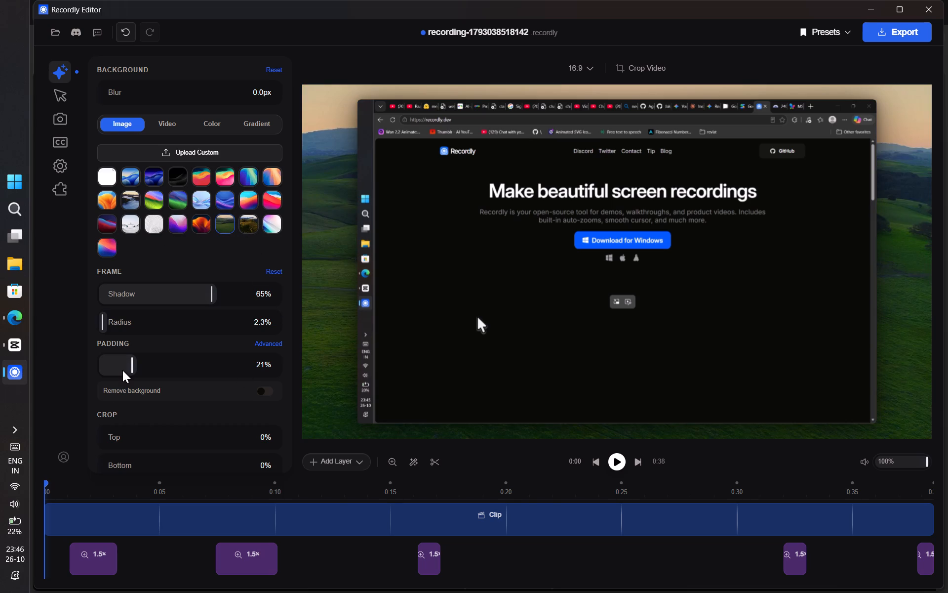
Set the padding around the recording to 6%.
left_click_drag(126, 369, 154, 373)
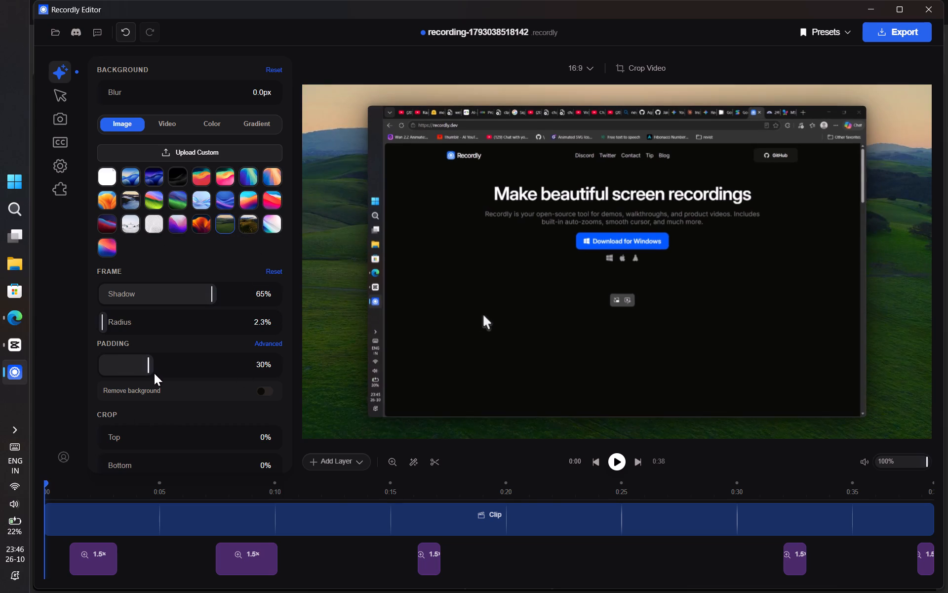
left_click_drag(154, 373, 111, 370)
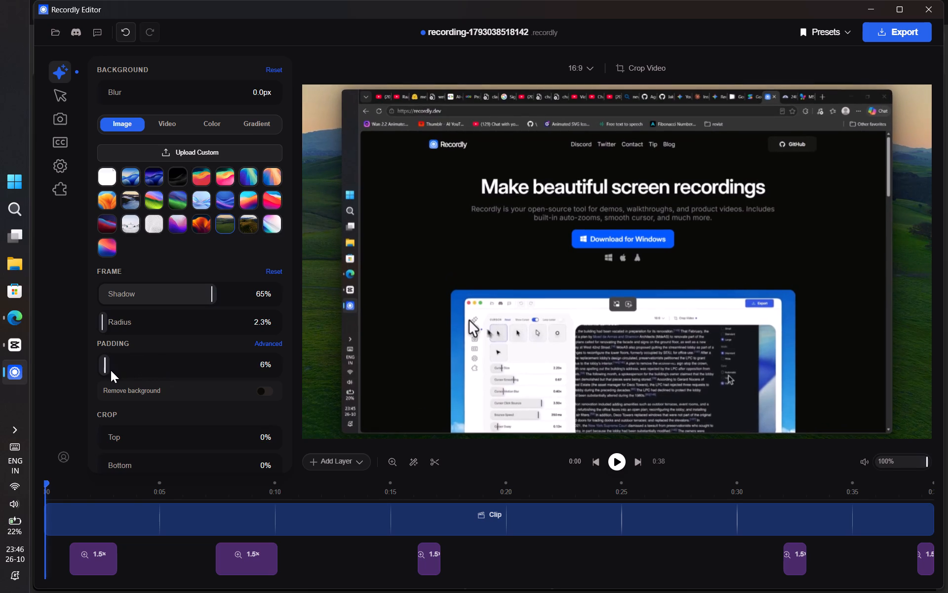
left_click_drag(111, 370, 109, 372)
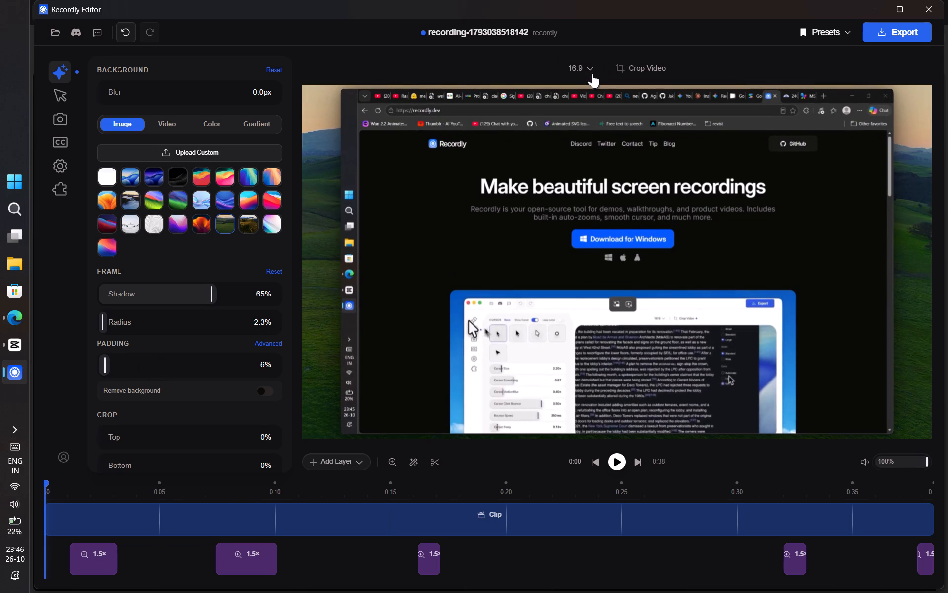
Change the video's aspect ratio to 9:16.
left_click(588, 69)
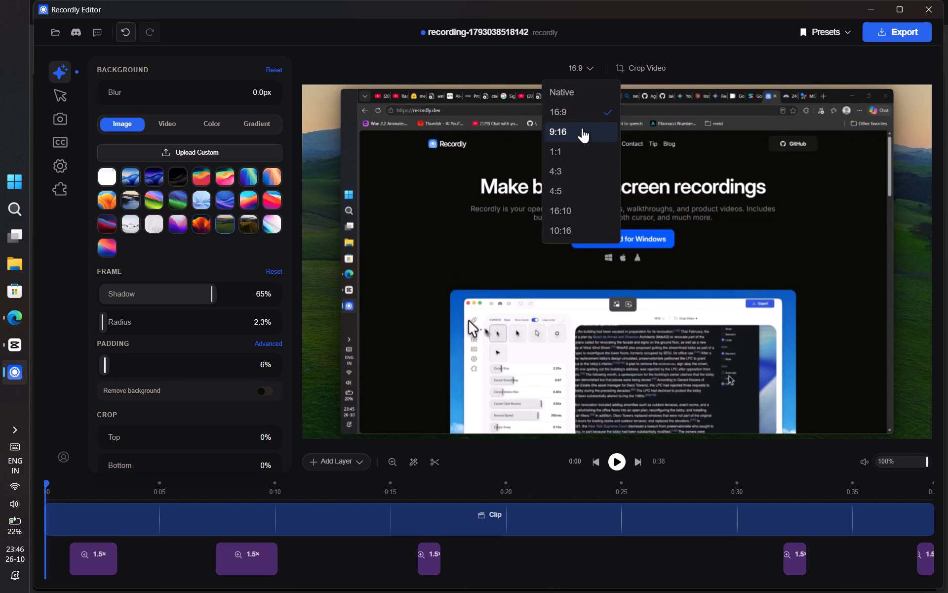
left_click(582, 128)
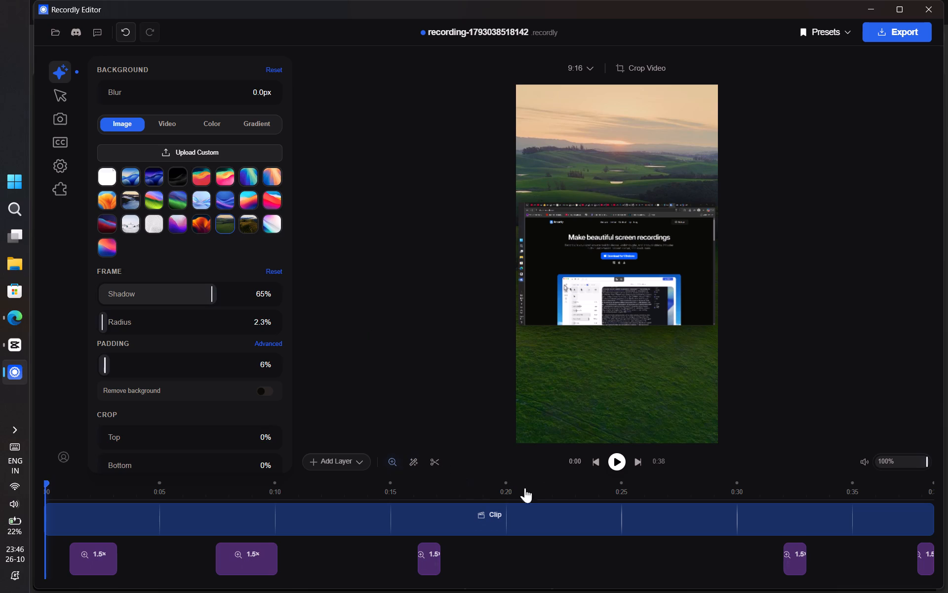
Try several built-in wallpapers behind the vertical video and set the background to the white ribbed architecture image.
left_click(217, 178)
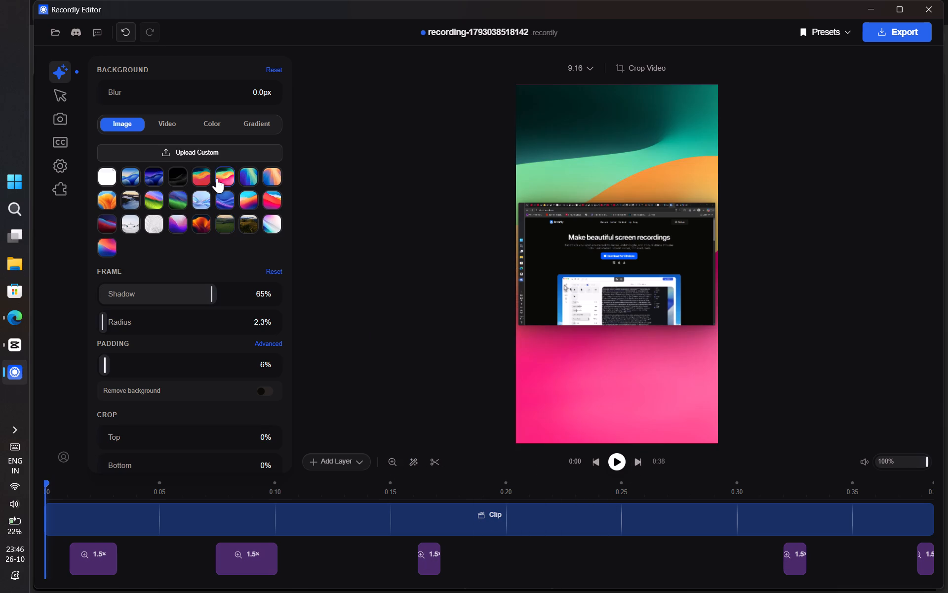
left_click(174, 179)
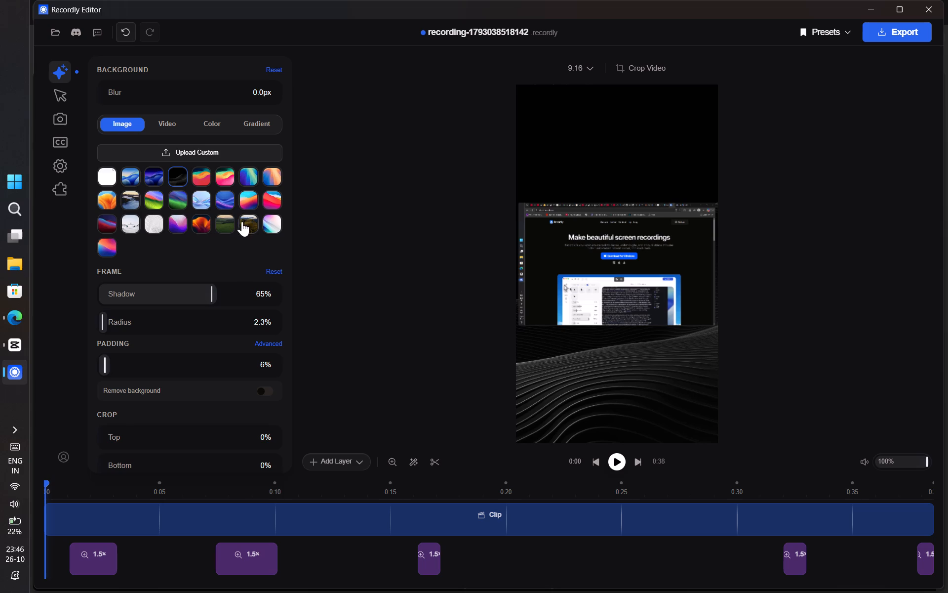
left_click(200, 205)
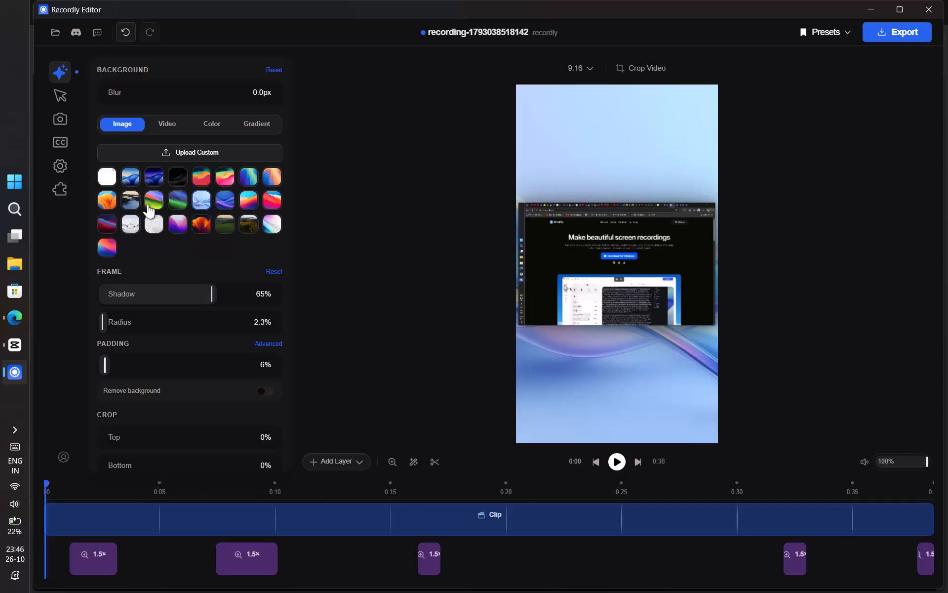
left_click(155, 218)
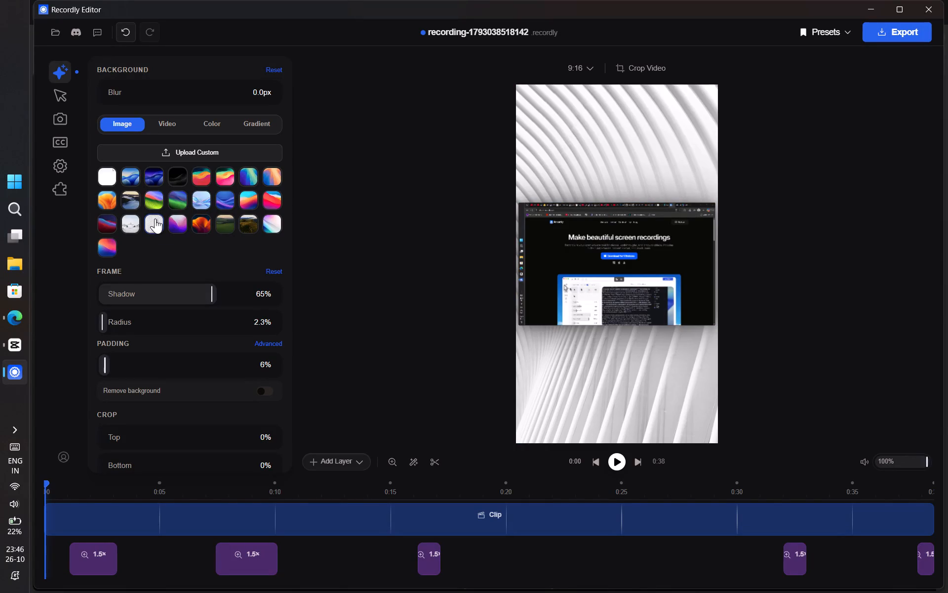
Play the styled vertical recording from the start to check its look and zooms.
left_click(614, 465)
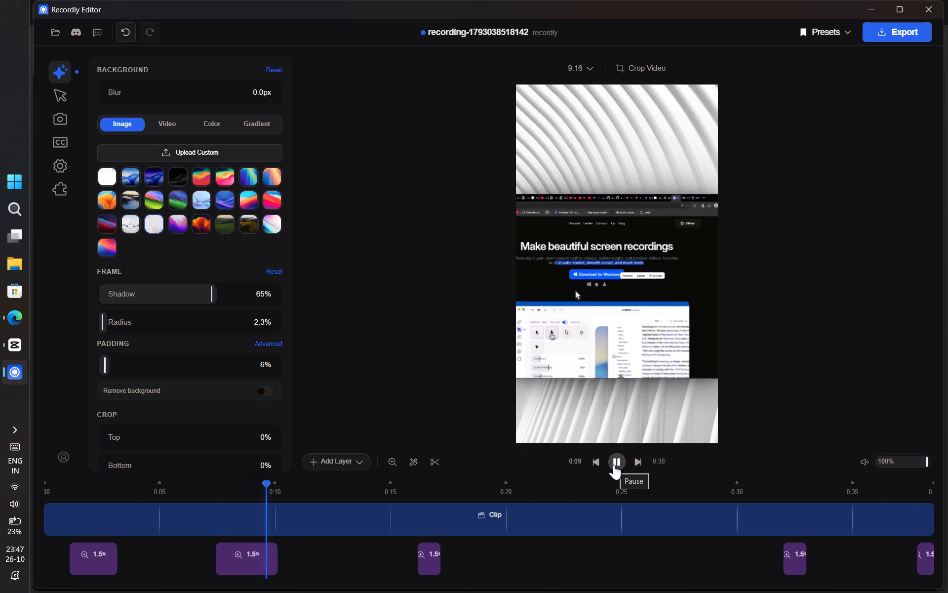
Export the video as an MP4 at the original 1080 x 1920 resolution and 30 FPS, with Quality encoding.
left_click(913, 25)
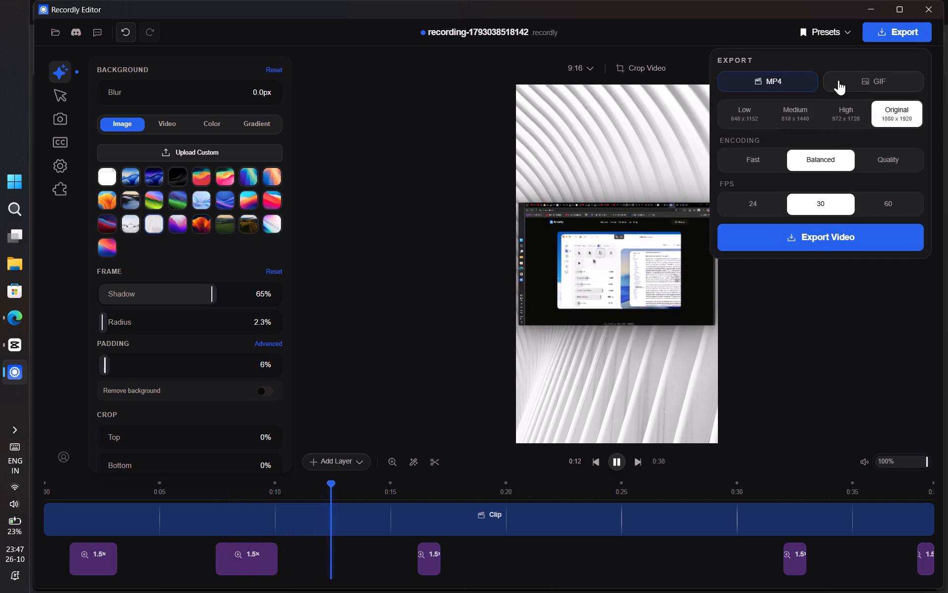
left_click(867, 160)
left_click(807, 246)
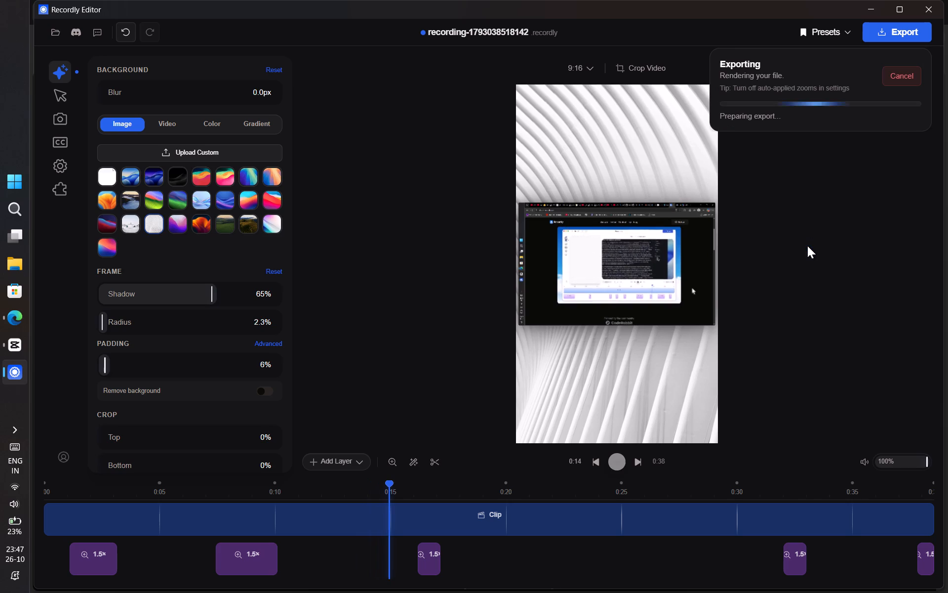
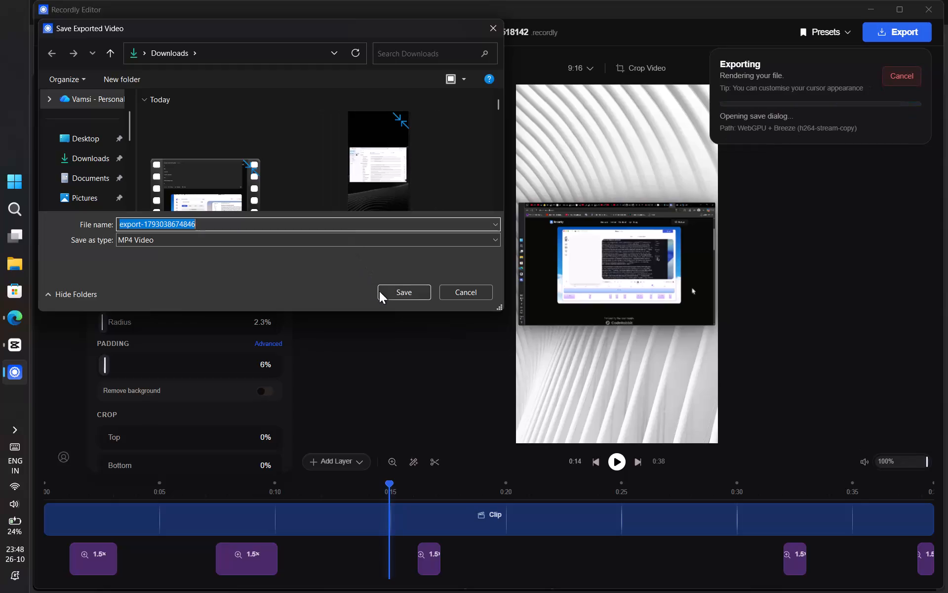
Save the exported MP4 video in the Downloads folder under the suggested file name.
left_click(389, 293)
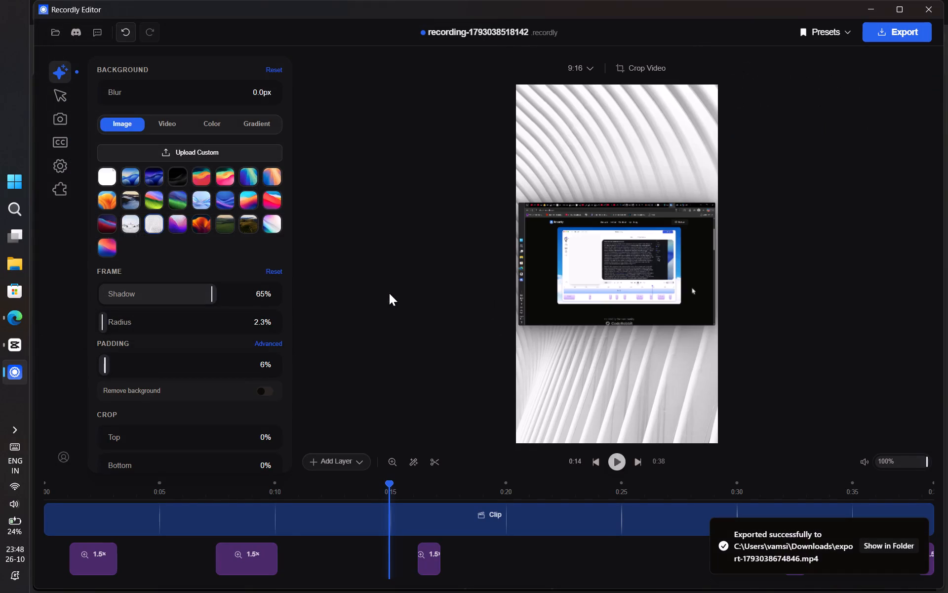
left_click(863, 10)
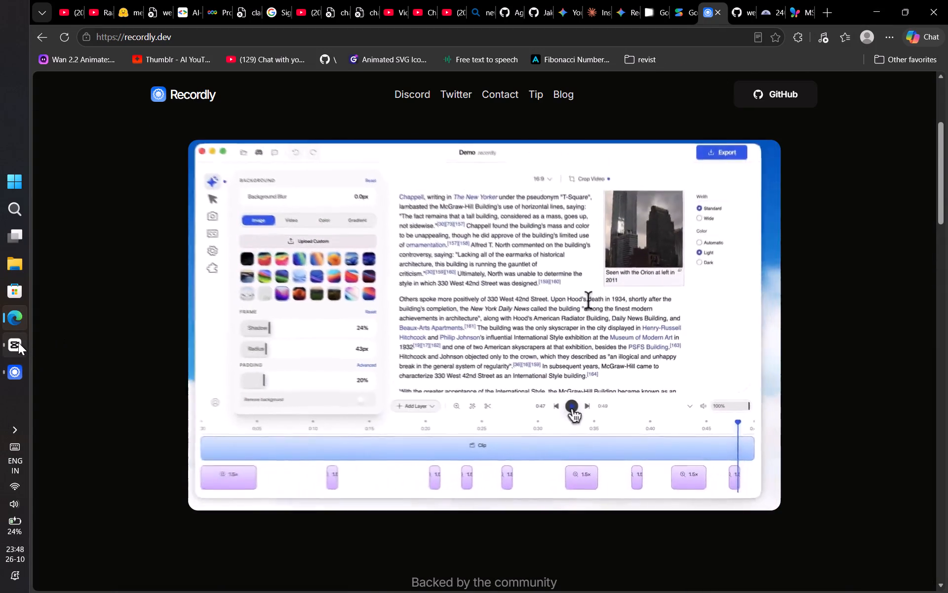
left_click(18, 342)
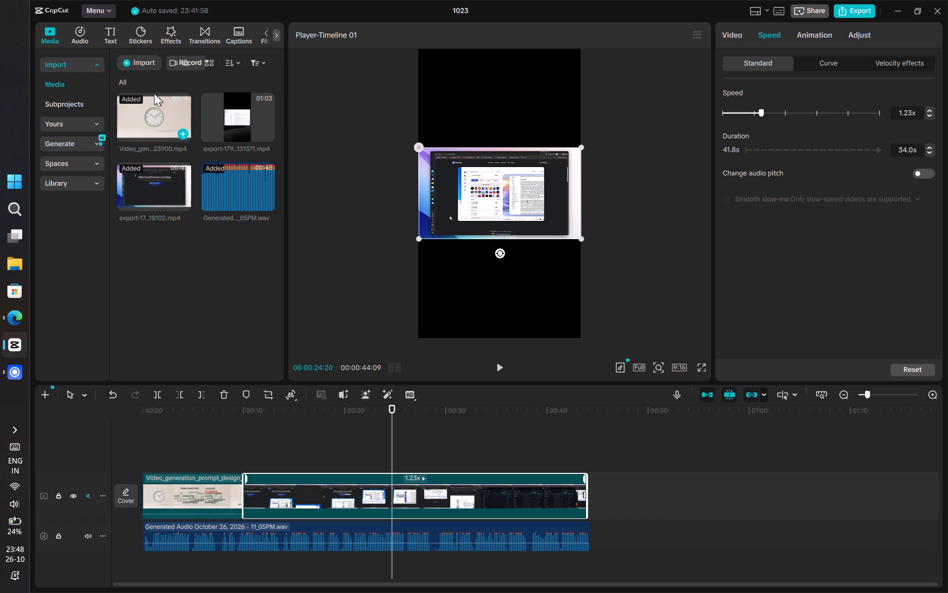
left_click(147, 58)
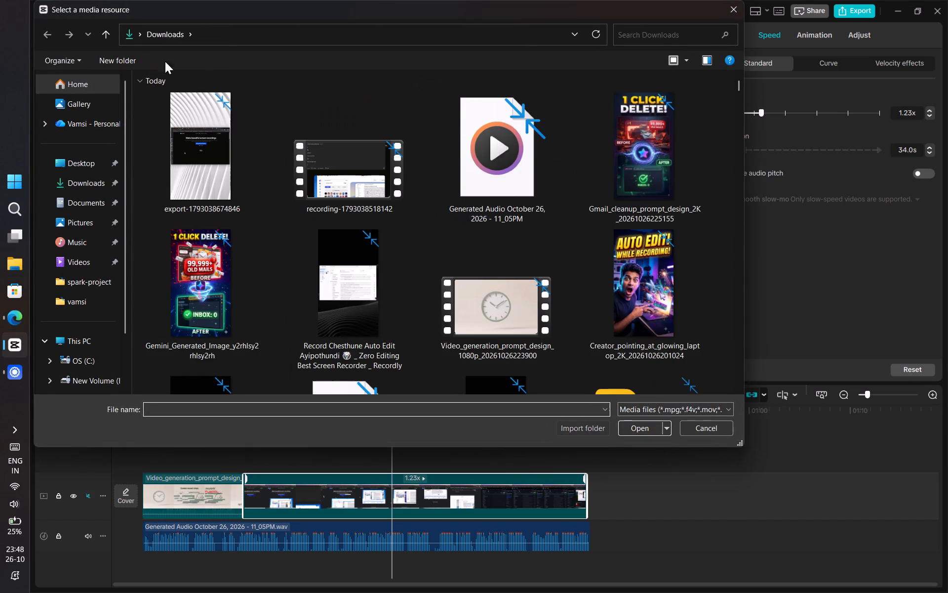
double_click(214, 143)
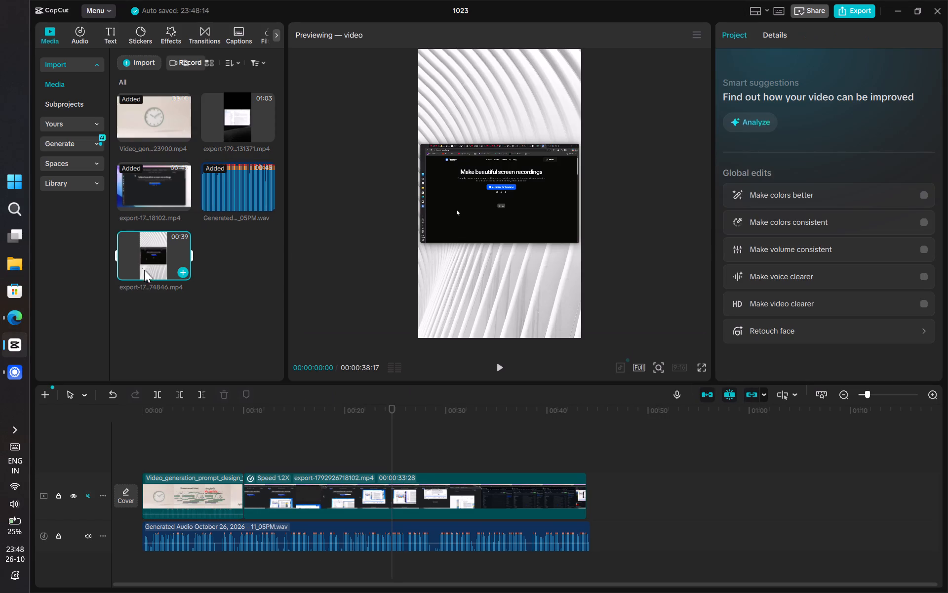
Insert the imported vertical recording on the main track between the clock intro clip and the older export-1792926718102.mp4 clip.
left_click_drag(142, 268, 241, 461)
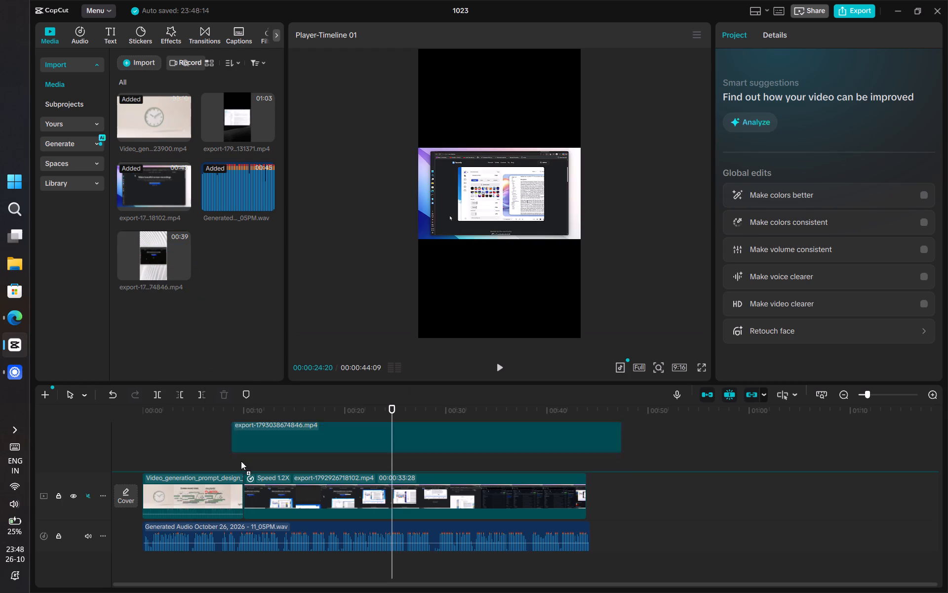
left_click_drag(241, 461, 243, 495)
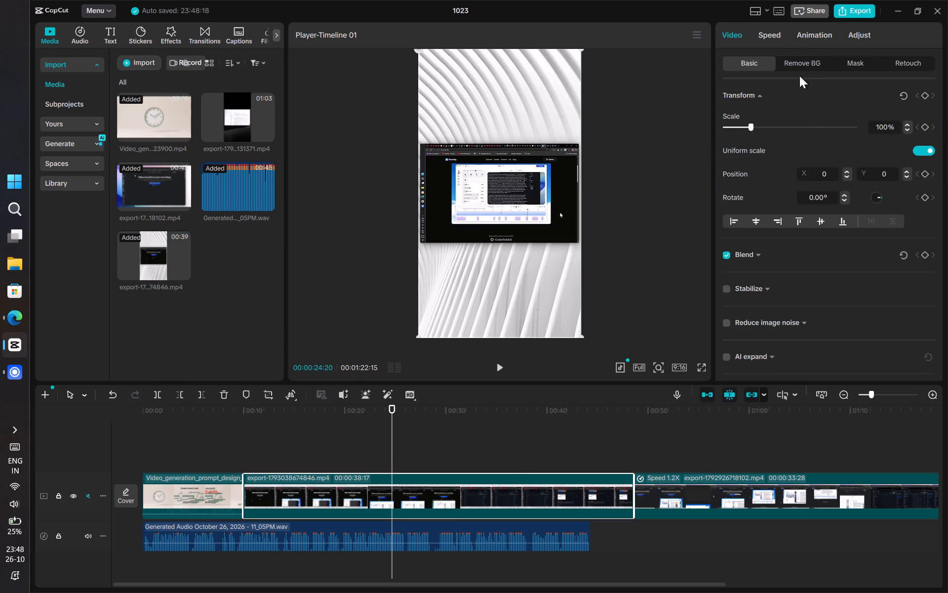
Try speeds of 1.10x and 1.11x on the inserted vertical recording, and set its speed to 1.14x.
left_click(774, 34)
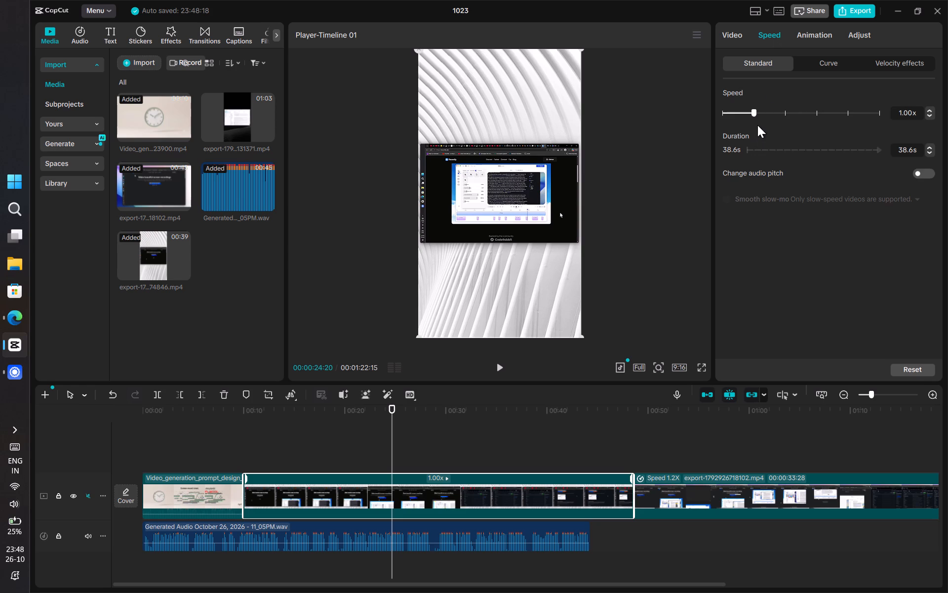
left_click(908, 110)
key("BackSpace")
key("1")
left_click(830, 261)
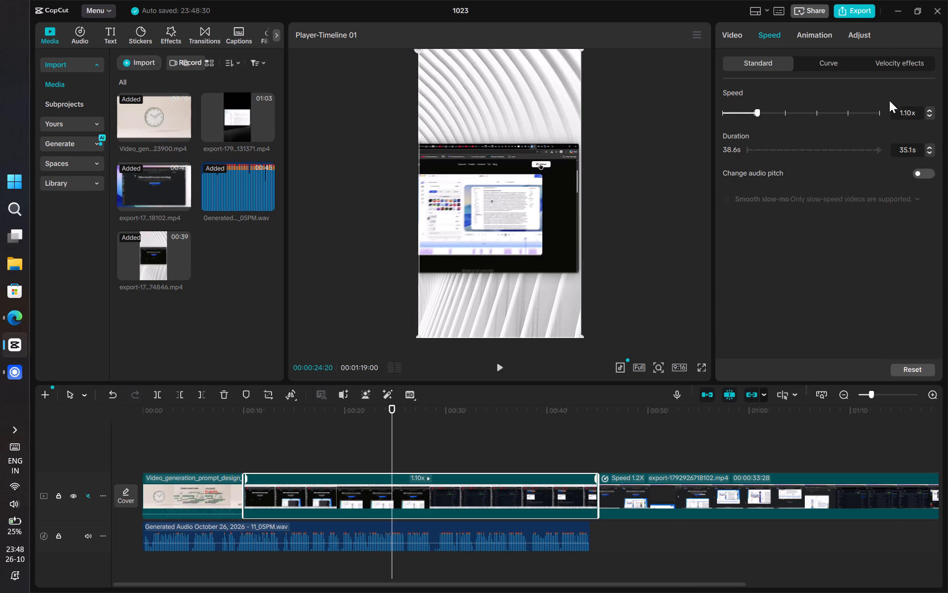
left_click(911, 110)
key("BackSpace")
key("1")
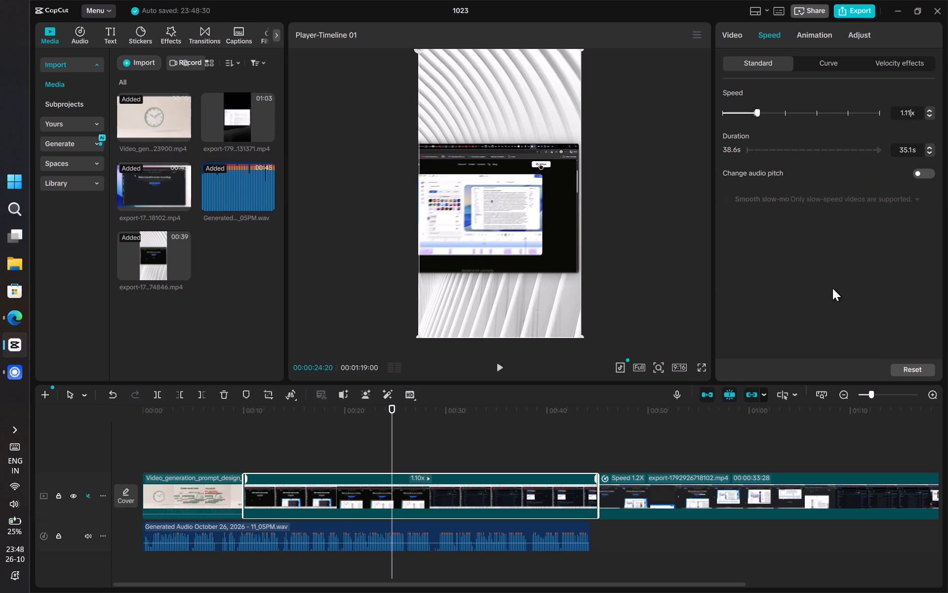
left_click(832, 288)
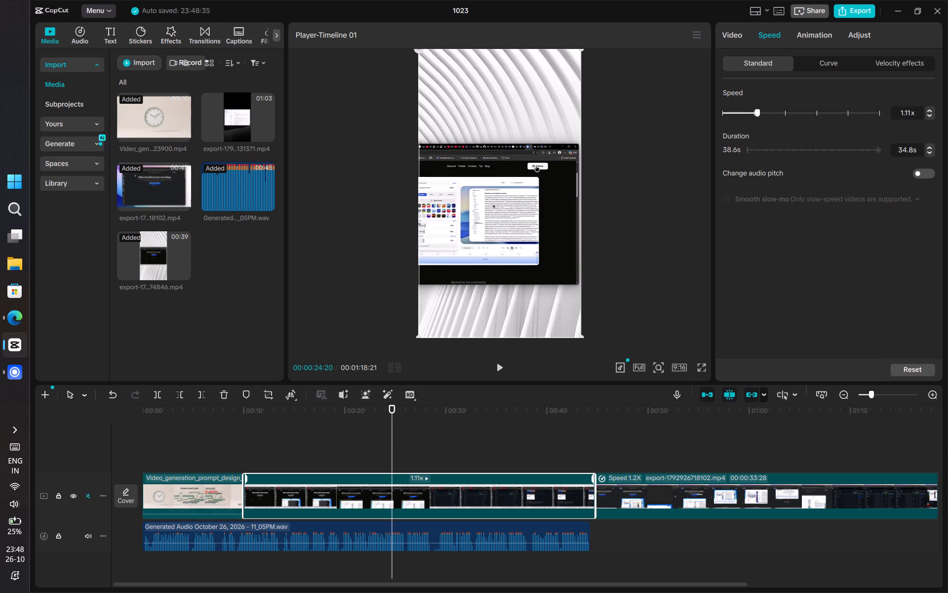
left_click(911, 117)
key("BackSpace")
key("4")
left_click(800, 232)
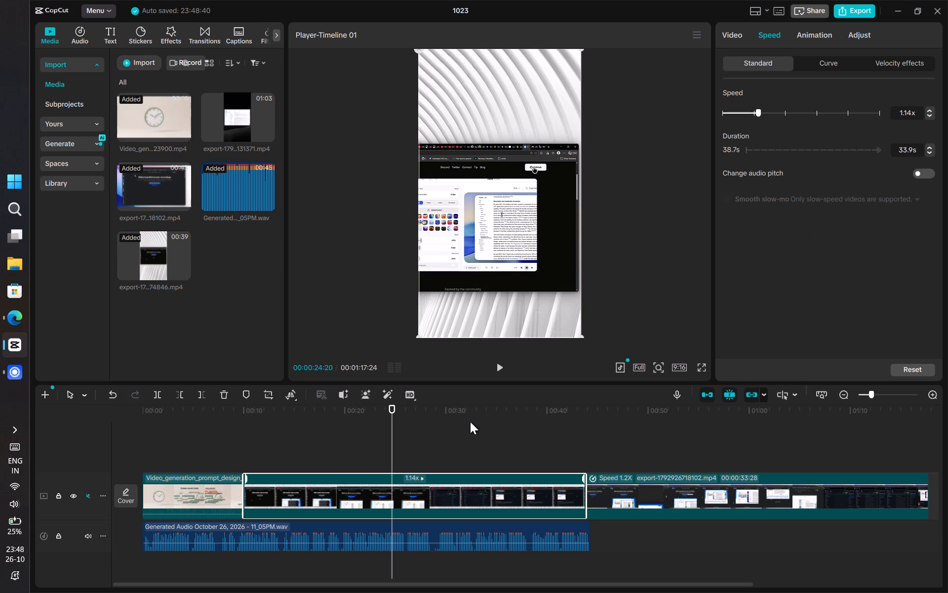
Play the timeline from the start to check how the intro clip leads into the vertical recording.
left_click_drag(391, 436, 201, 447)
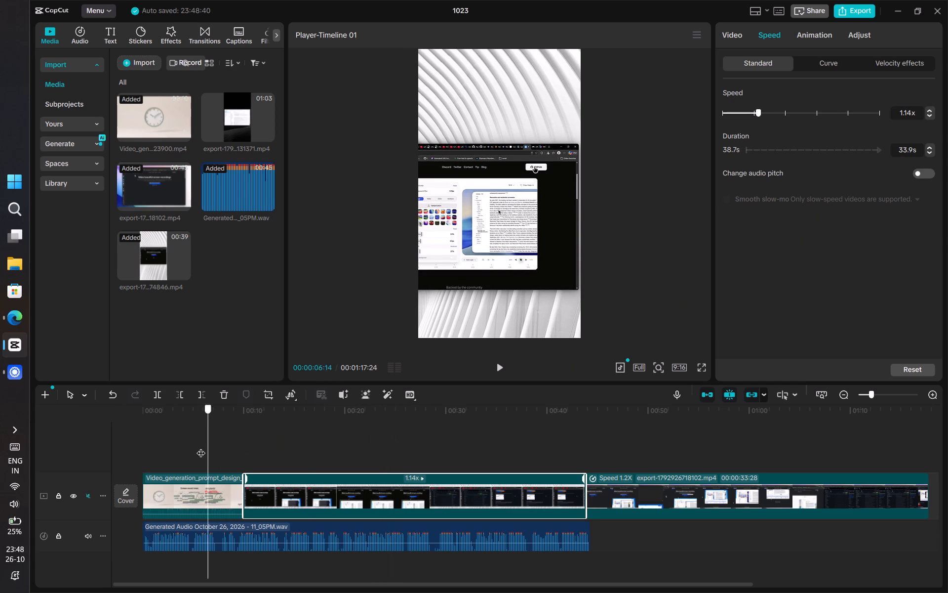
left_click_drag(201, 447, 125, 458)
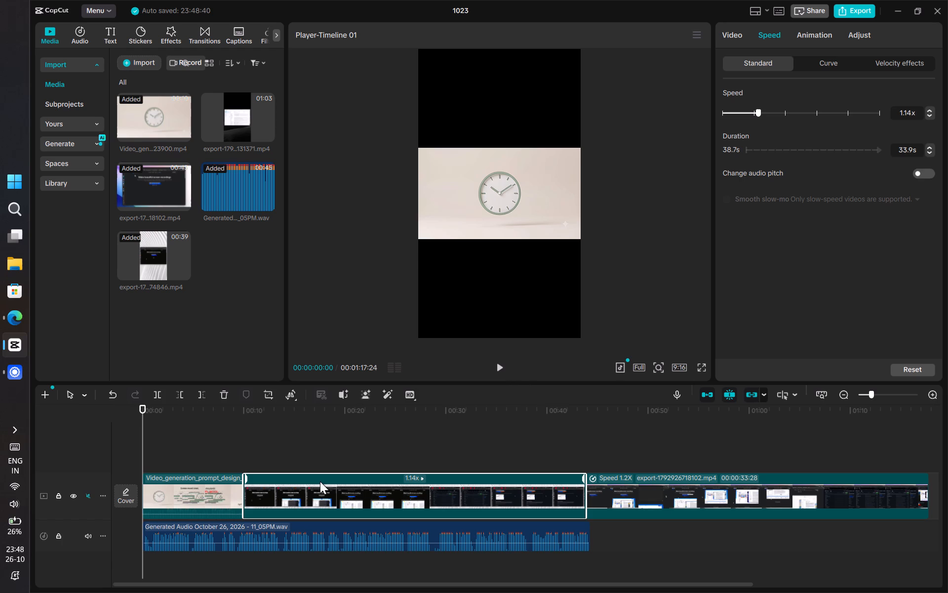
left_click_drag(147, 456, 284, 443)
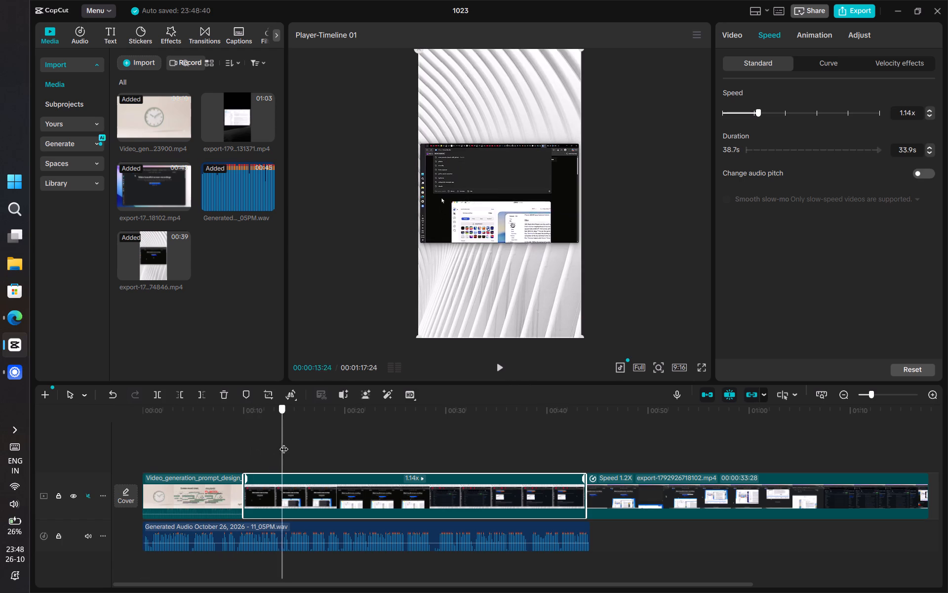
left_click_drag(284, 443, 115, 435)
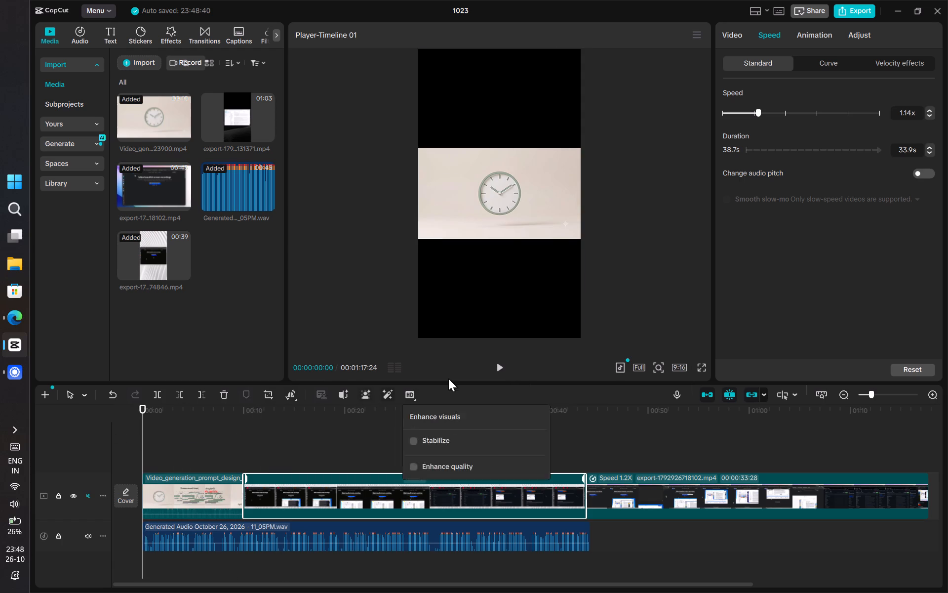
left_click(499, 370)
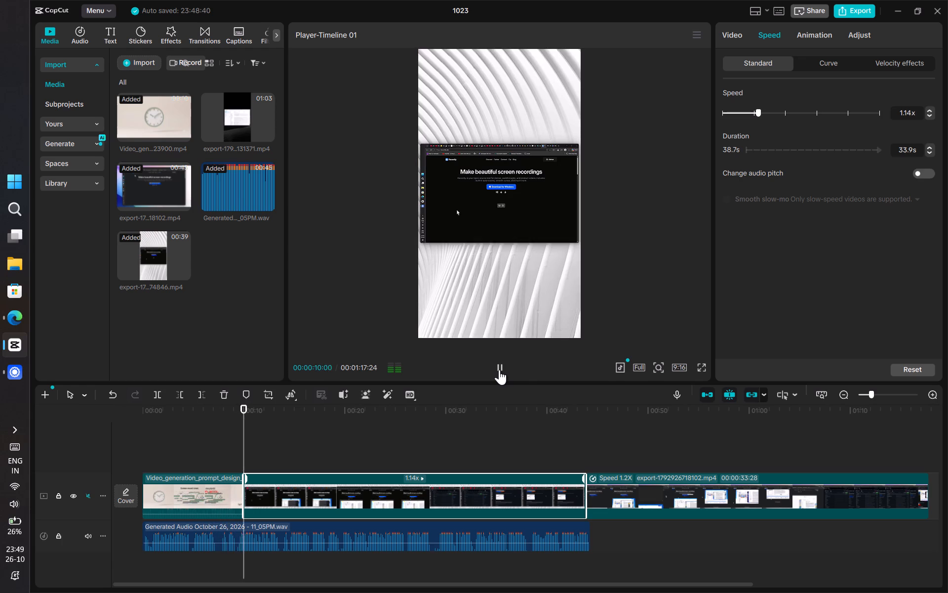
left_click(499, 370)
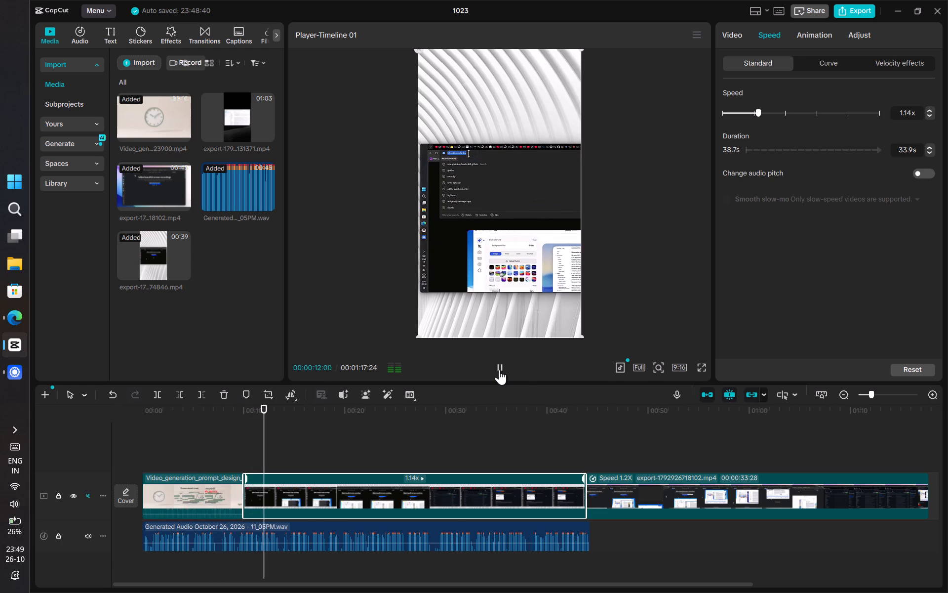
Set the speed of the clock intro clip at the start of the timeline to 1.11x.
left_click(220, 485)
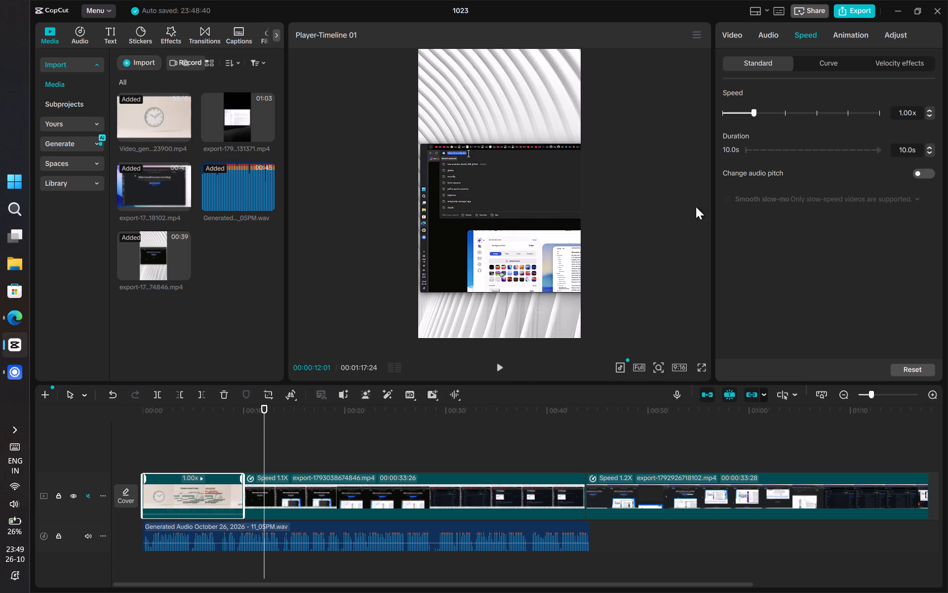
left_click(762, 36)
left_click(799, 34)
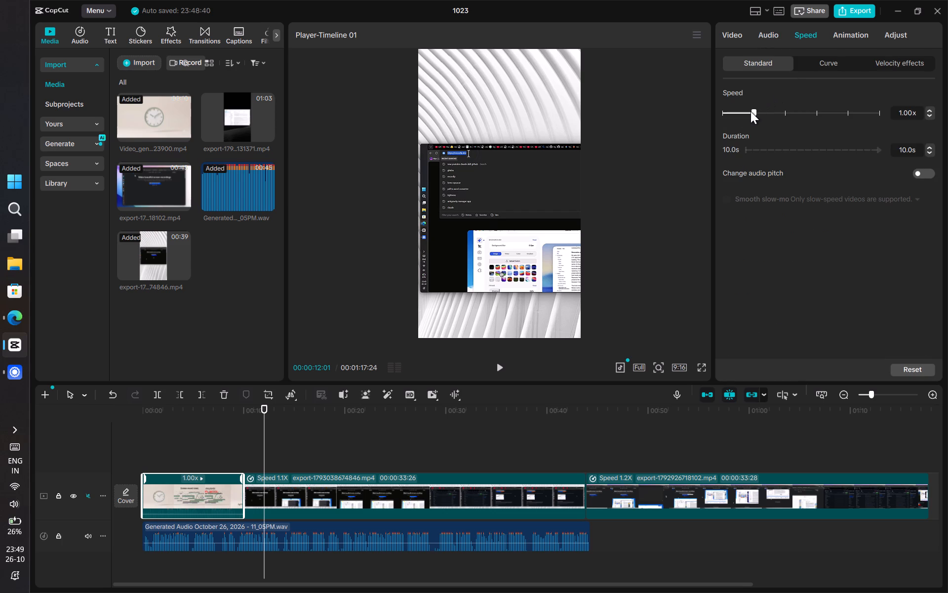
left_click(757, 111)
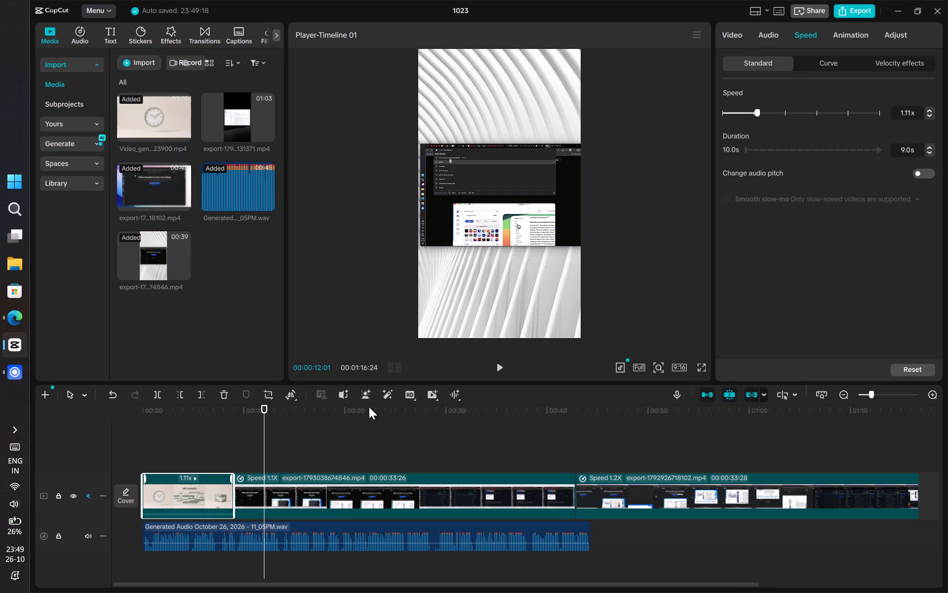
Play the timeline from the start to check the sped-up intro against the voice-over.
left_click_drag(267, 448, 130, 463)
left_click(496, 368)
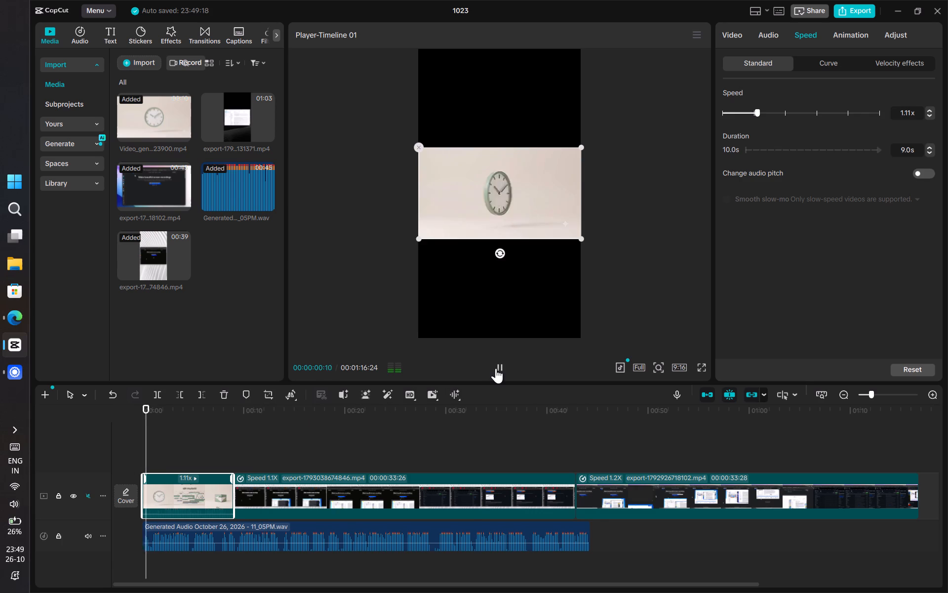
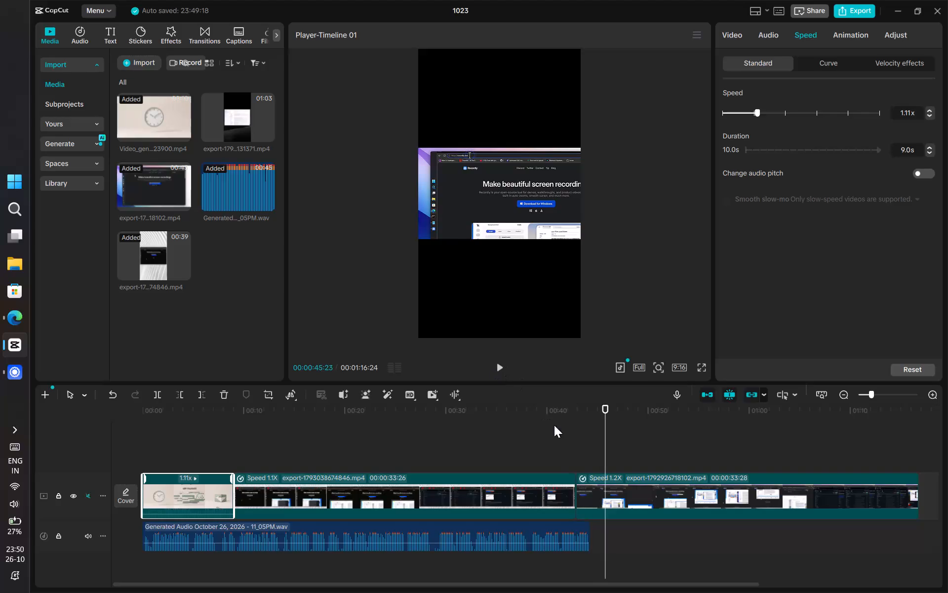
Delete the old 1.2x landscape recording clip at the end of the video track.
left_click(595, 498)
key("Delete")
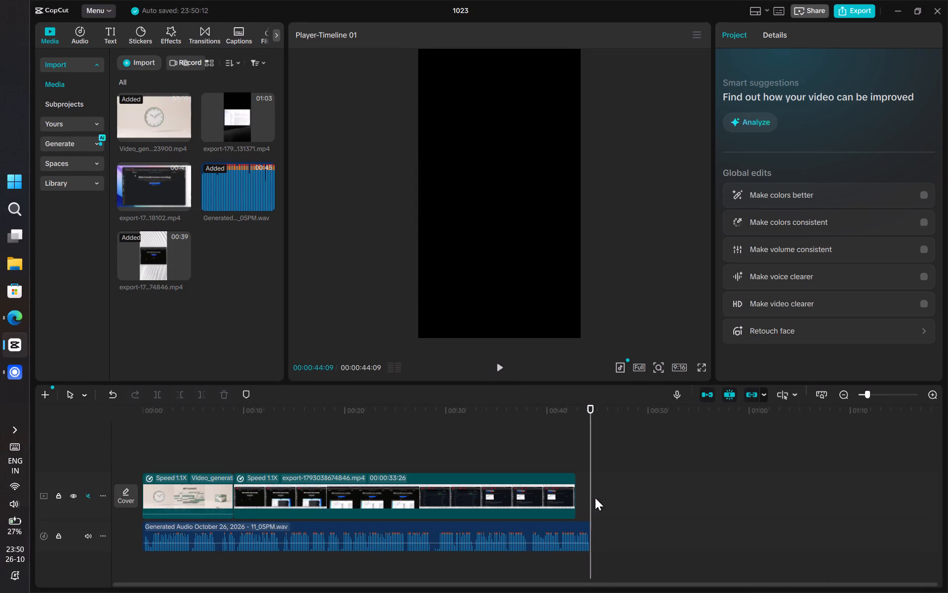
Set the speed of the vertical recording clip following the clock intro to 1.10x.
left_click(543, 497)
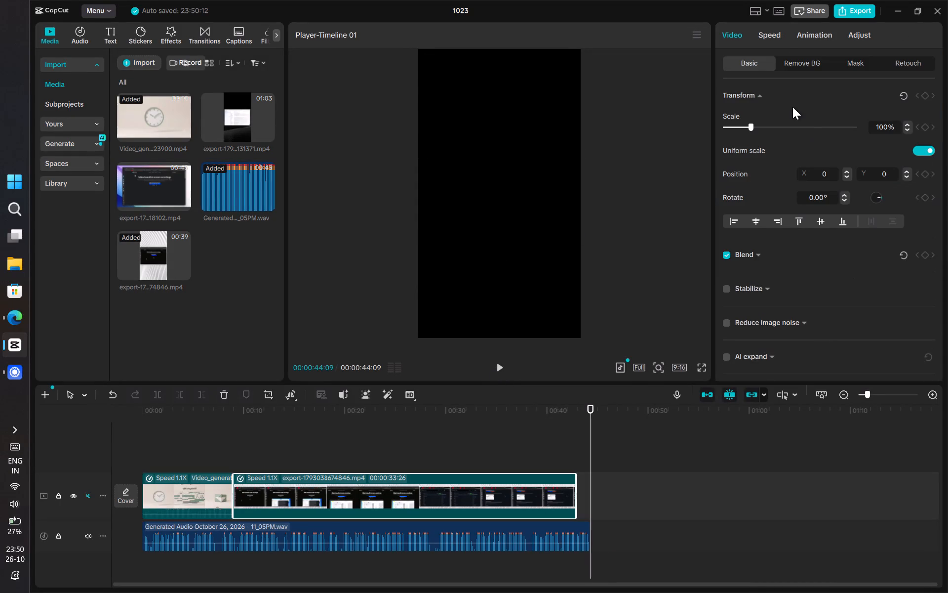
left_click(775, 35)
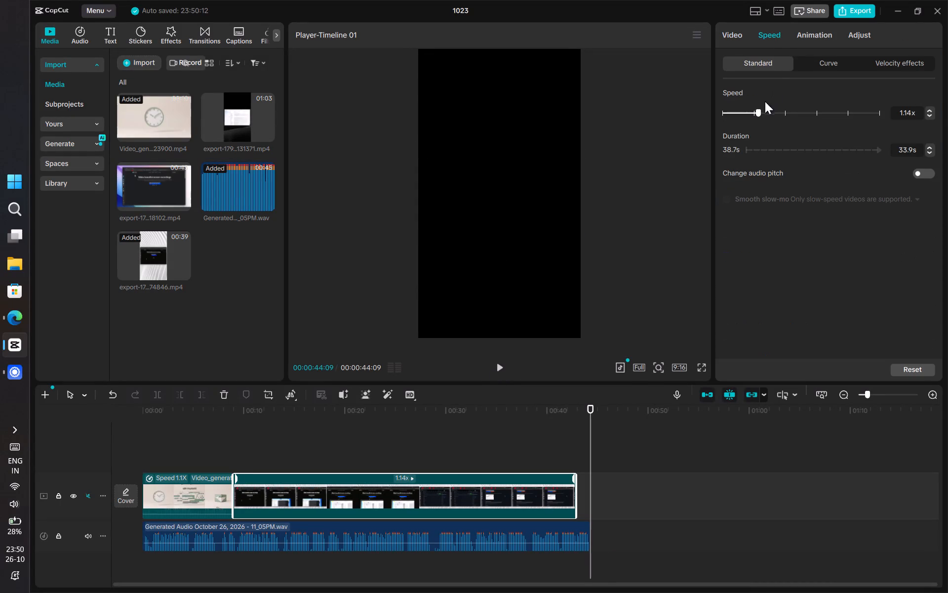
left_click(754, 115)
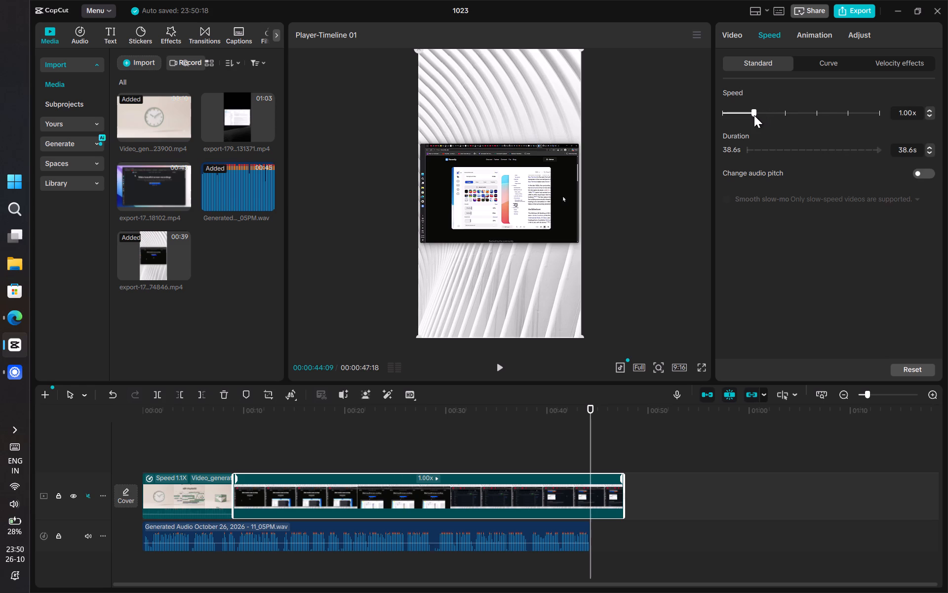
left_click(906, 116)
key("Right")
key("BackSpace")
key("1")
left_click(883, 209)
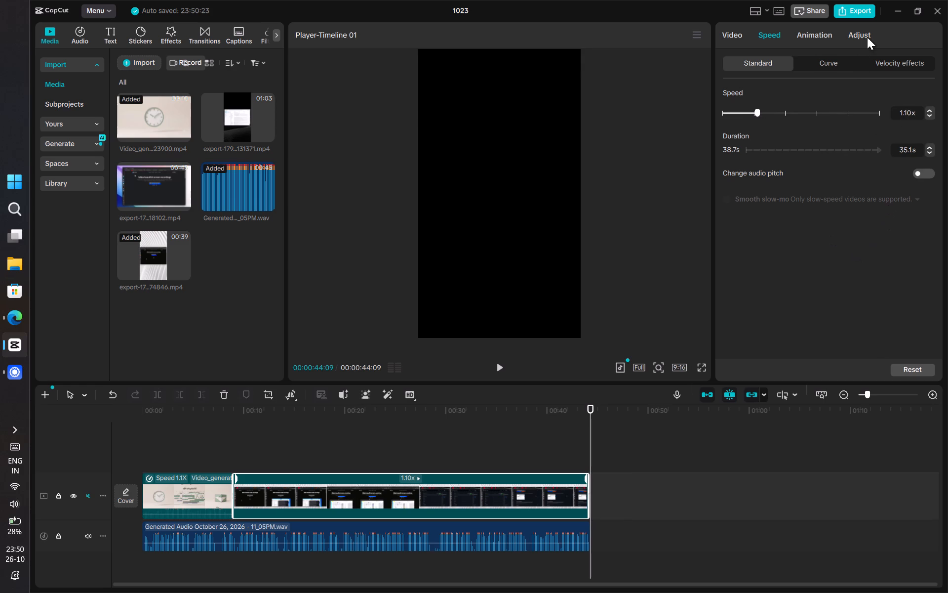
Play the assembled promo in full screen from the start to review it with the voice-over.
left_click(696, 365)
left_click(700, 365)
left_click(313, 535)
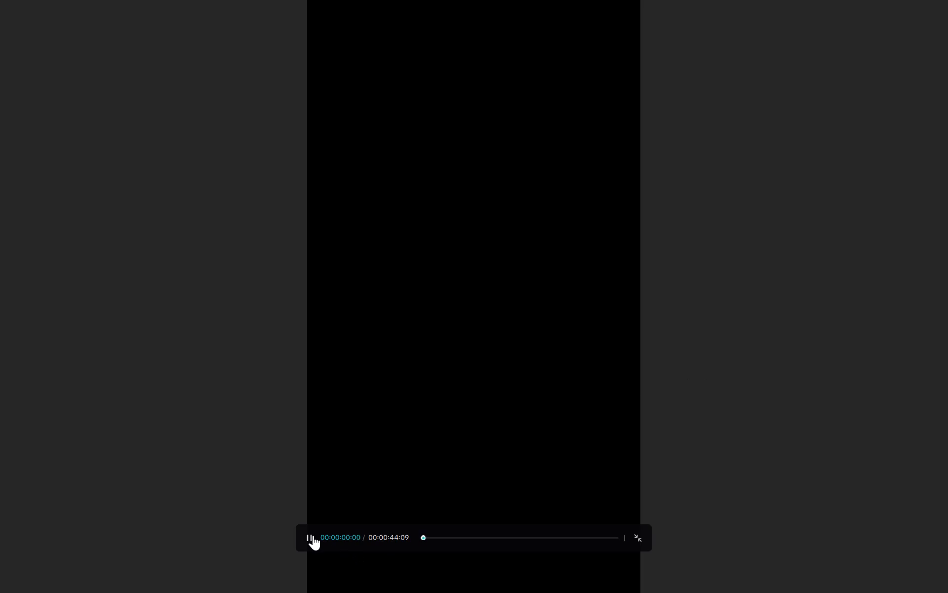
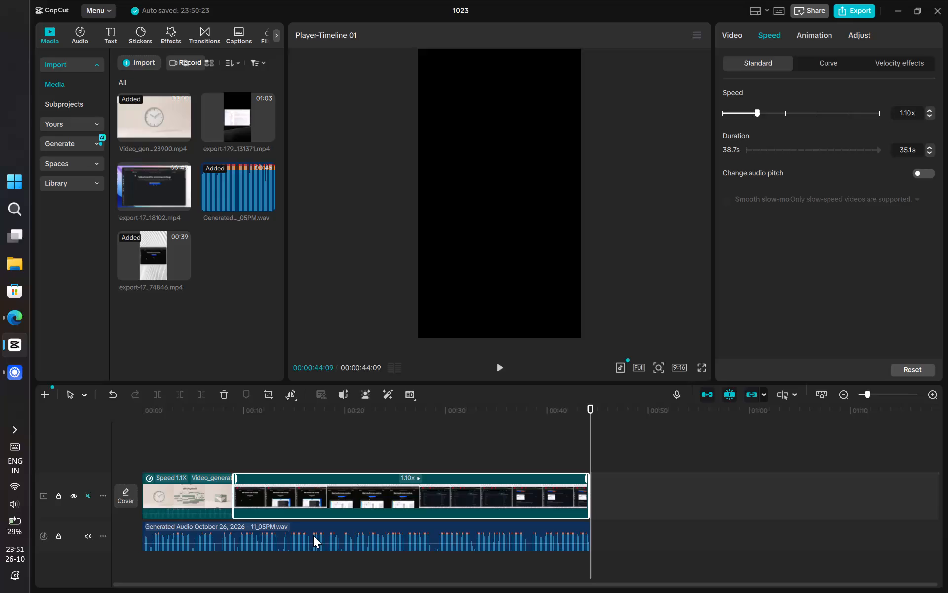
left_click(852, 14)
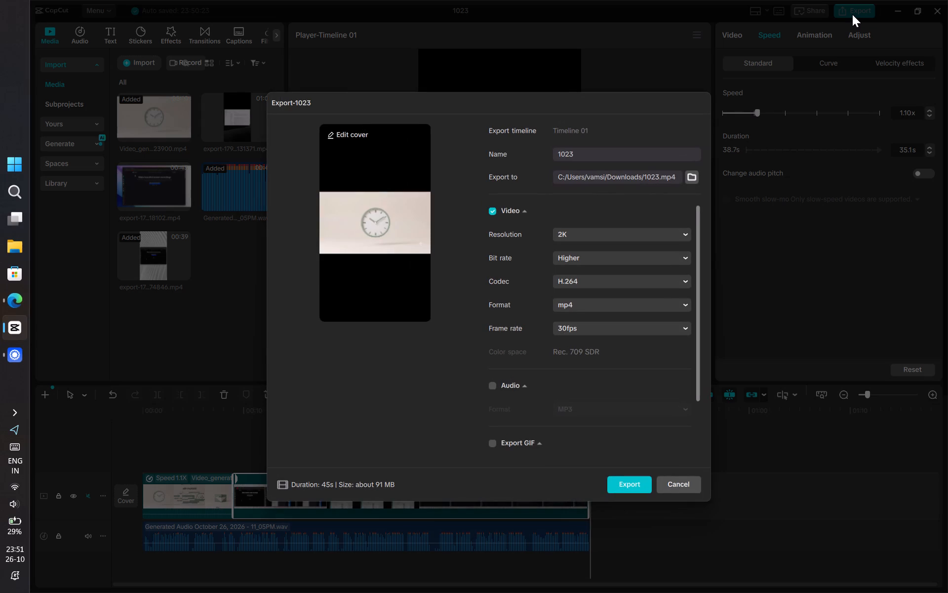
left_click(618, 487)
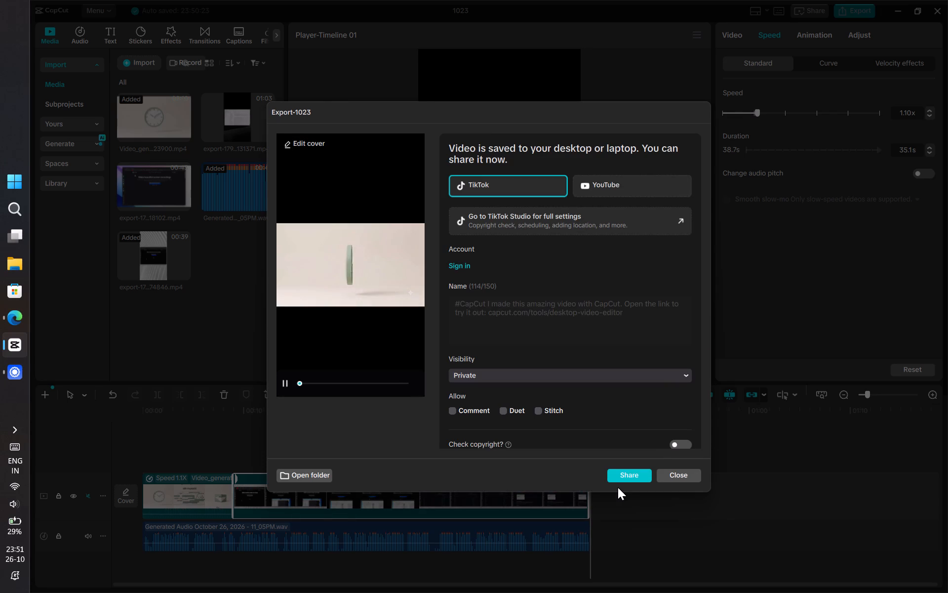
left_click(666, 471)
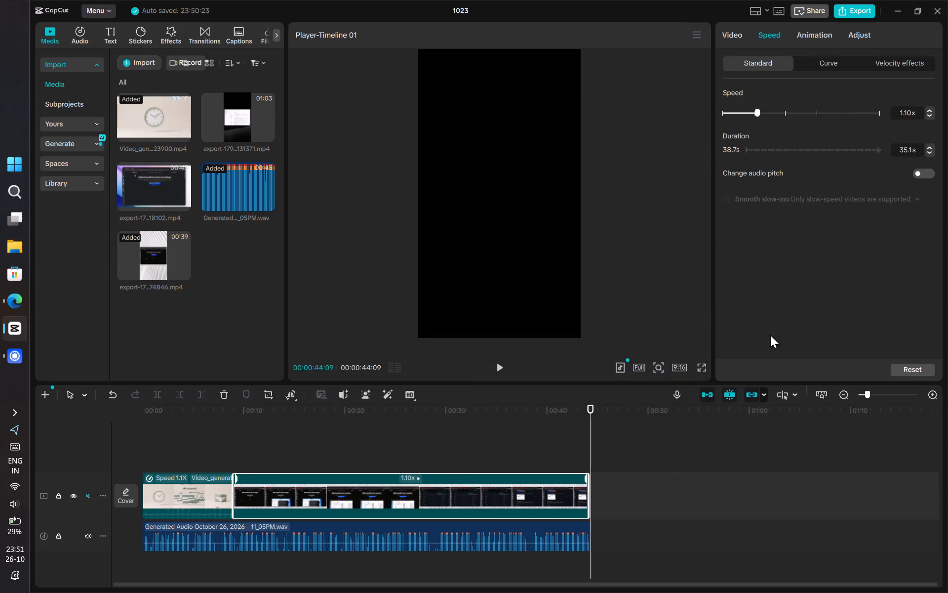
left_click(865, 6)
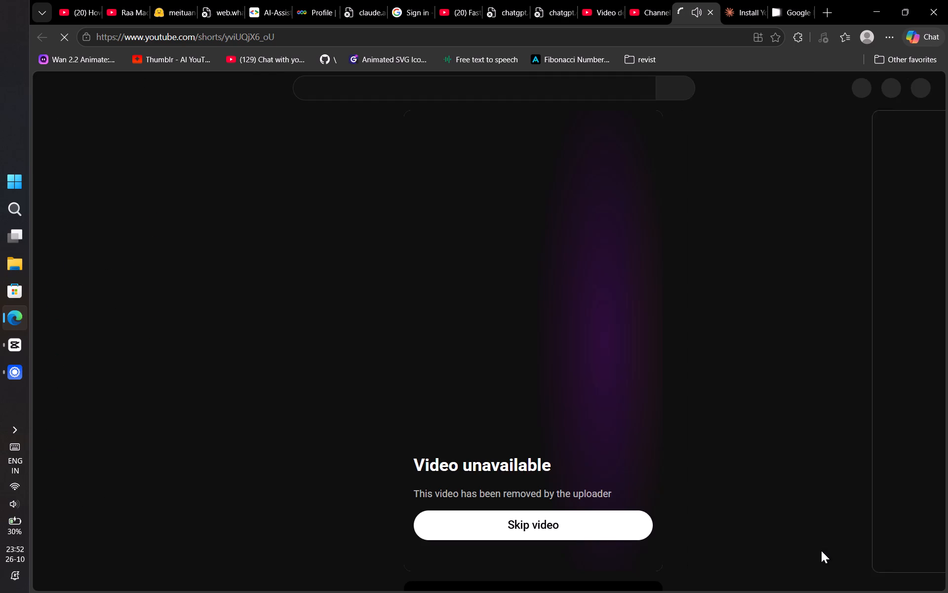
left_click(554, 539)
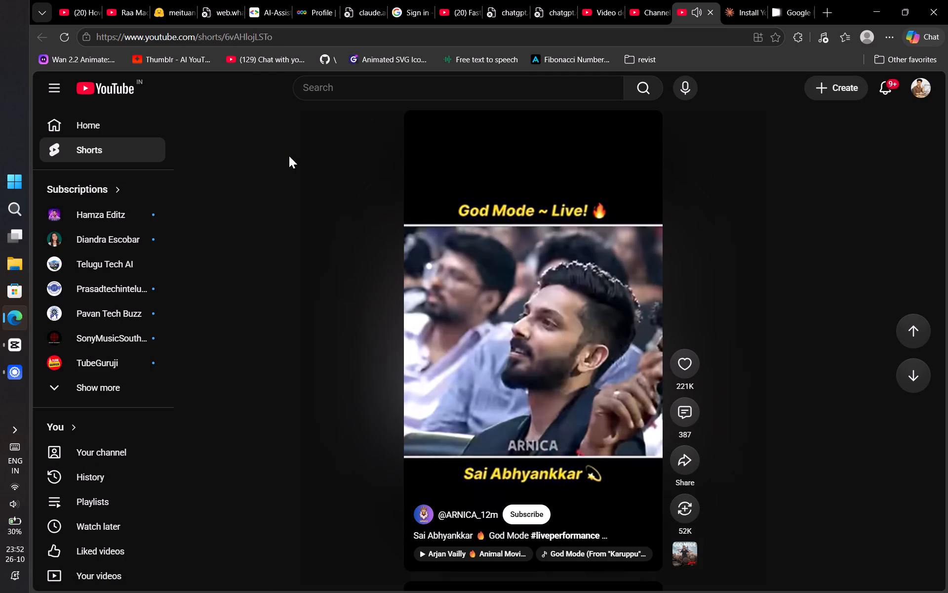
Browse the YouTube home feed and watch the "GitHub Trending" Short.
left_click(112, 89)
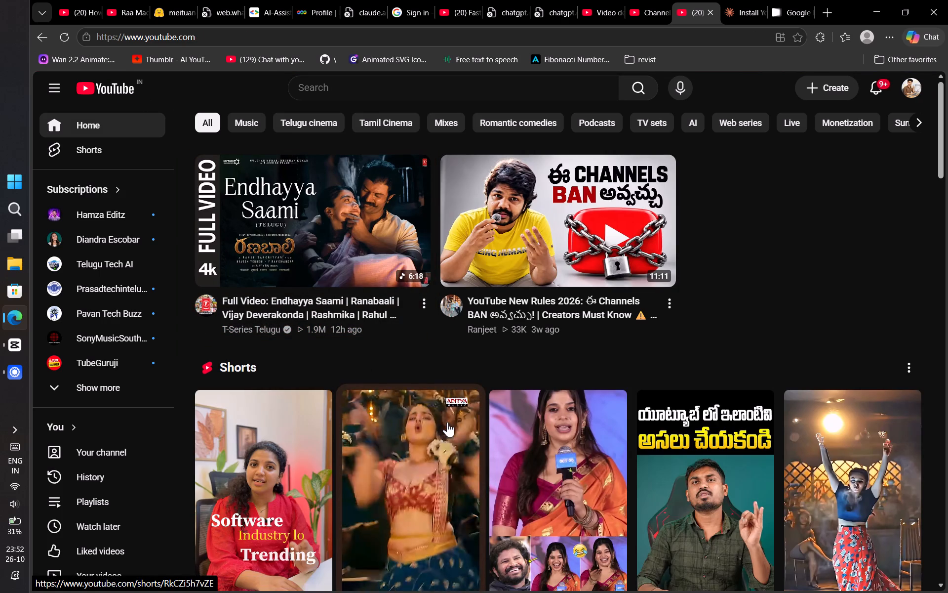
scroll(447, 422, "down", 1)
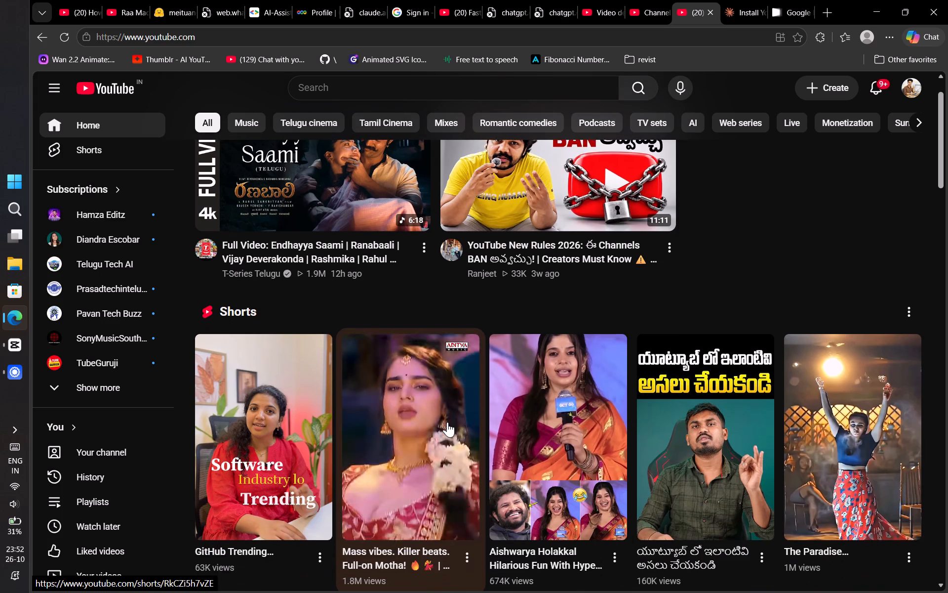
scroll(447, 422, "down", 2)
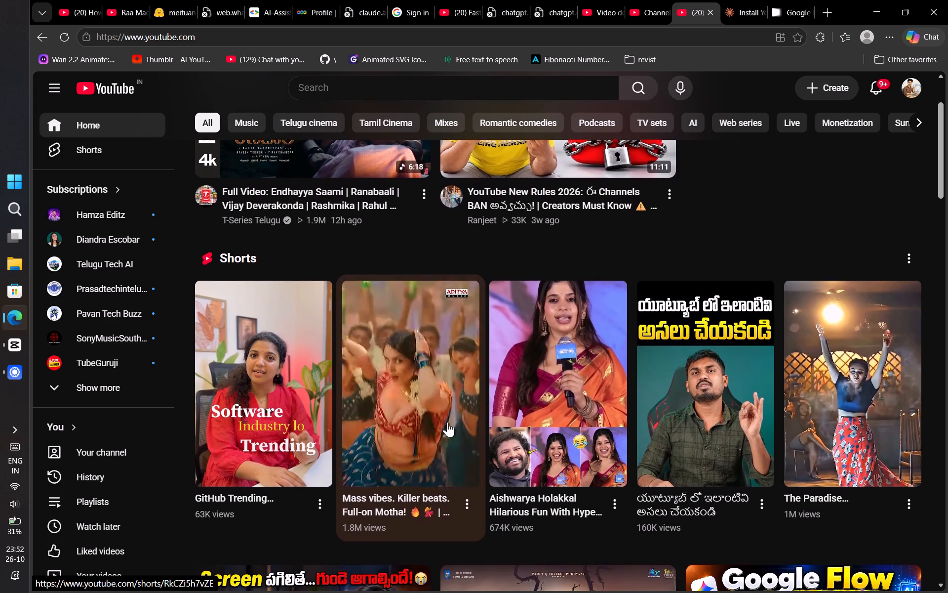
scroll(447, 422, "down", 3)
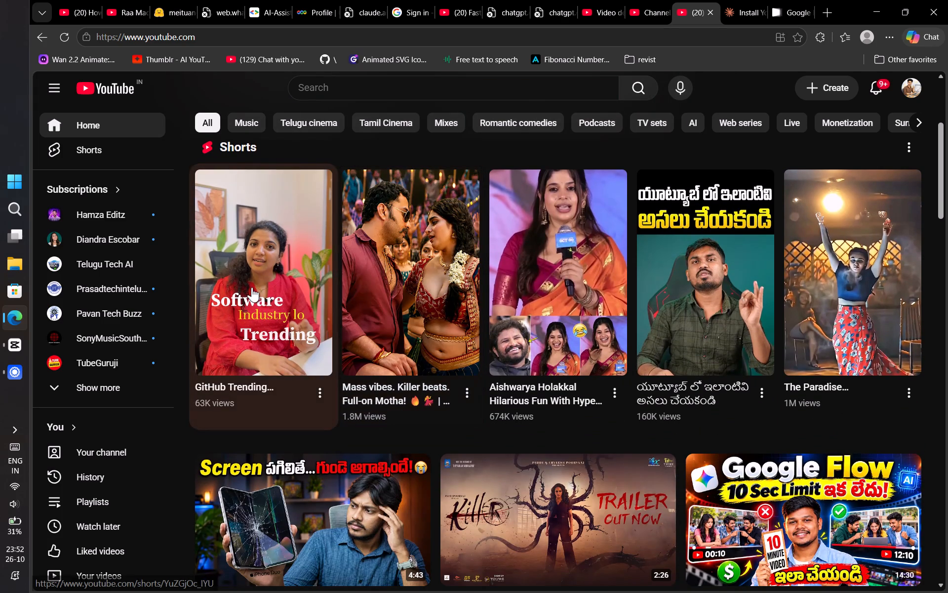
left_click(252, 287)
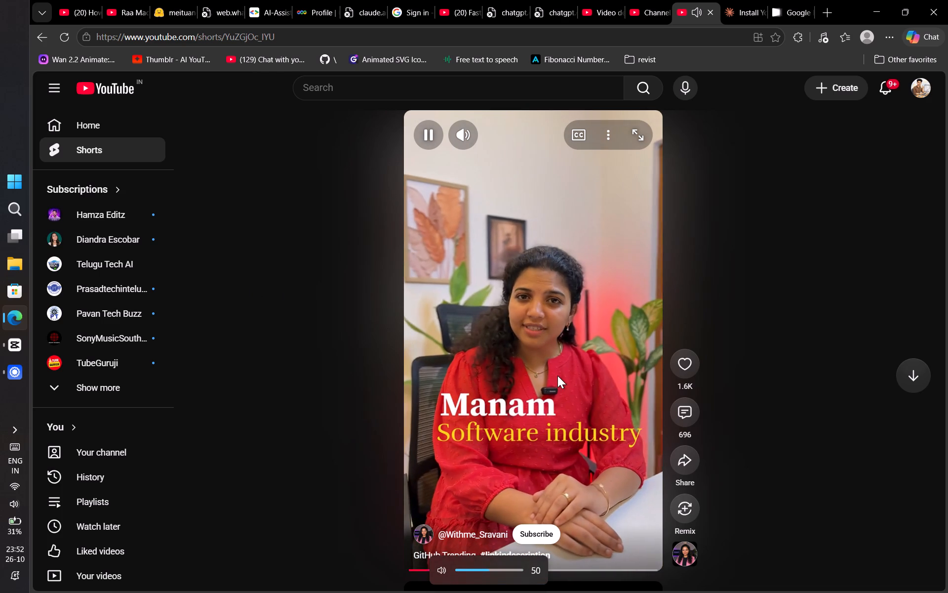
left_click(273, 551)
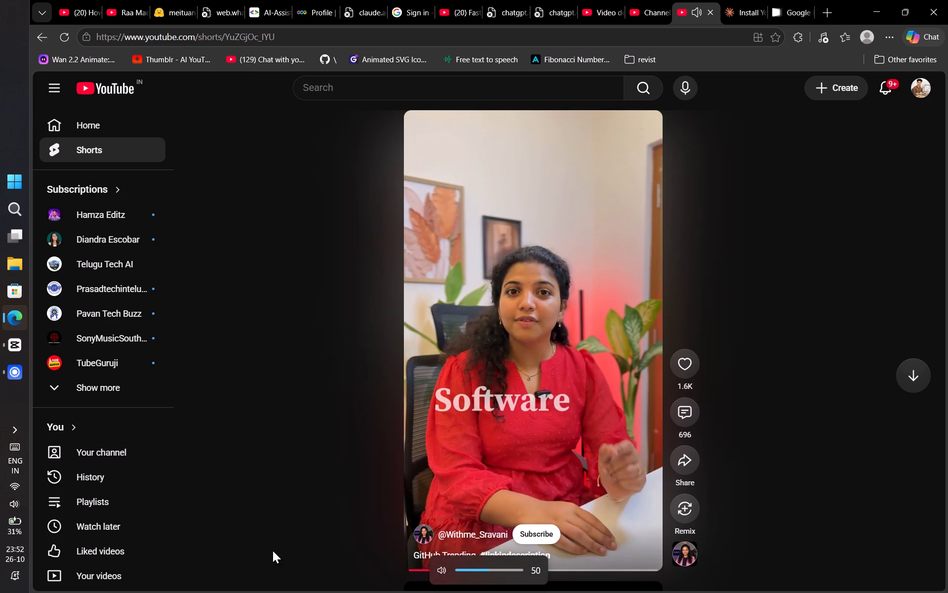
left_click(328, 468)
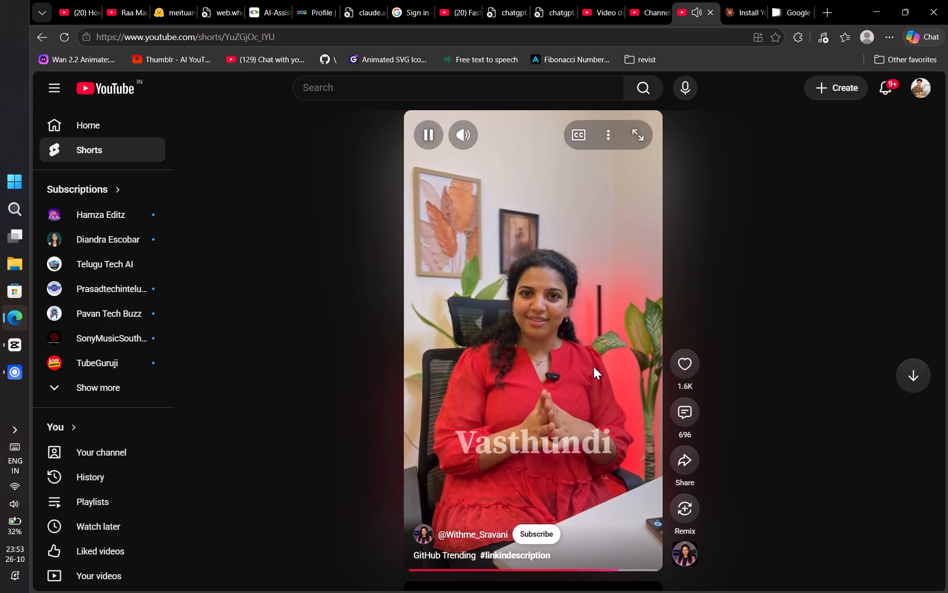
Open the comments of the "GitHub Trending" Short and expand the full text of the pinned comment.
left_click(674, 408)
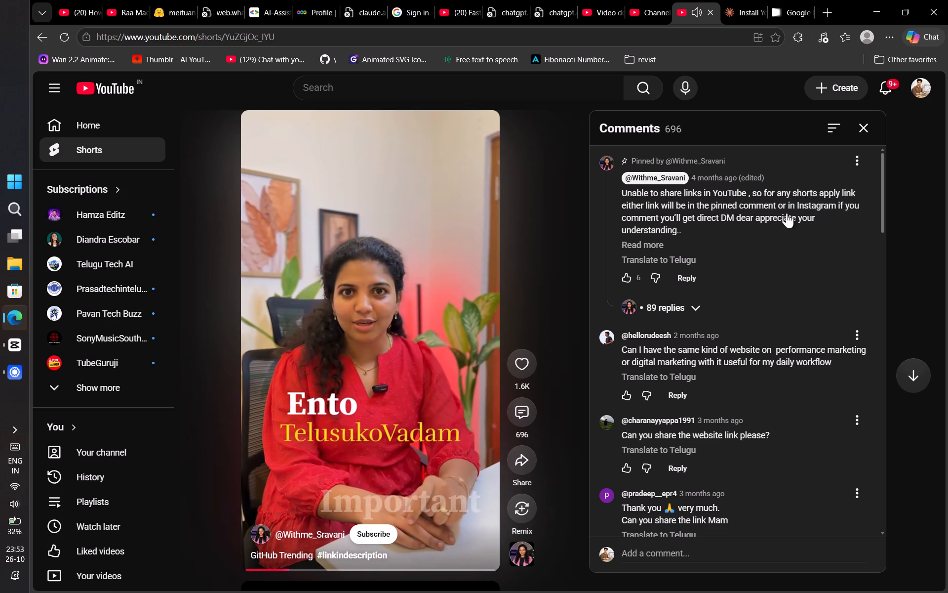
left_click(652, 246)
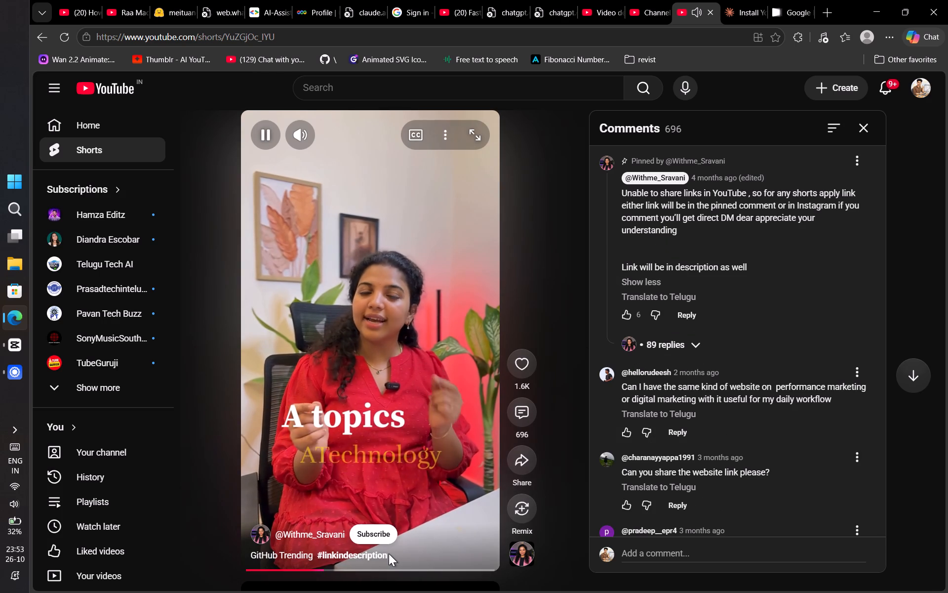
Expand the full description of the "GitHub Trending" Short, copy its complete Google Docs link, and close the description.
left_click(302, 557)
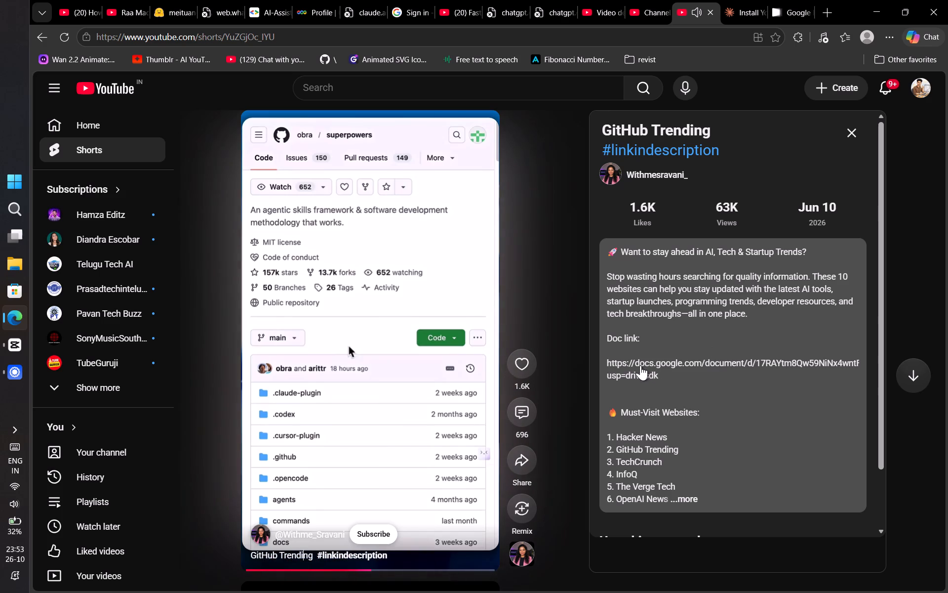
left_click(642, 363)
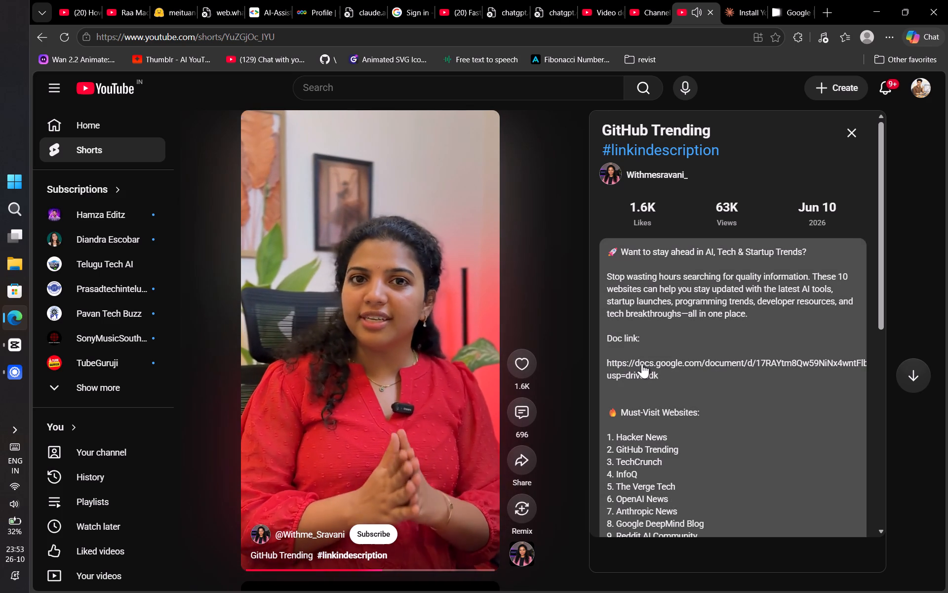
left_click_drag(661, 379, 607, 370)
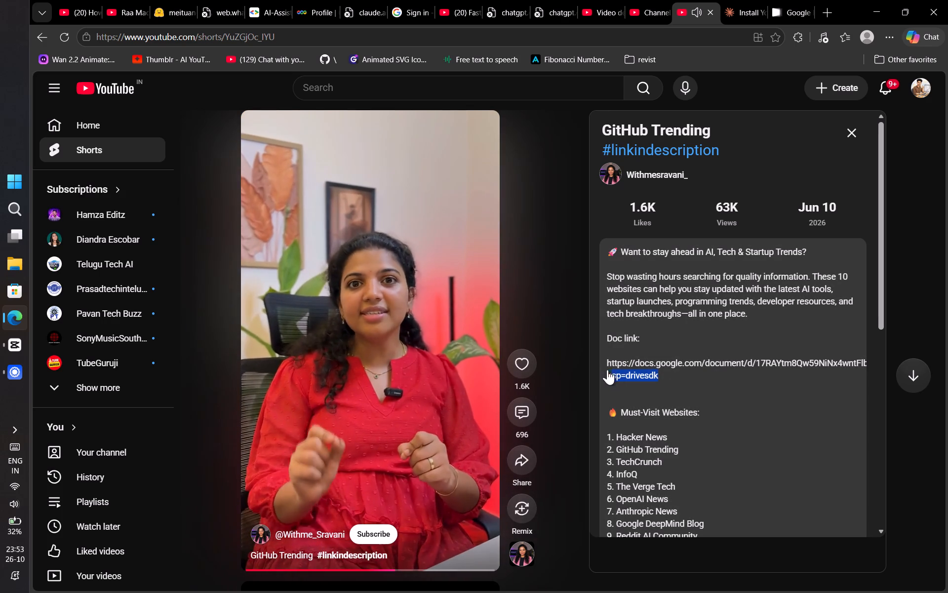
left_click_drag(607, 370, 605, 366)
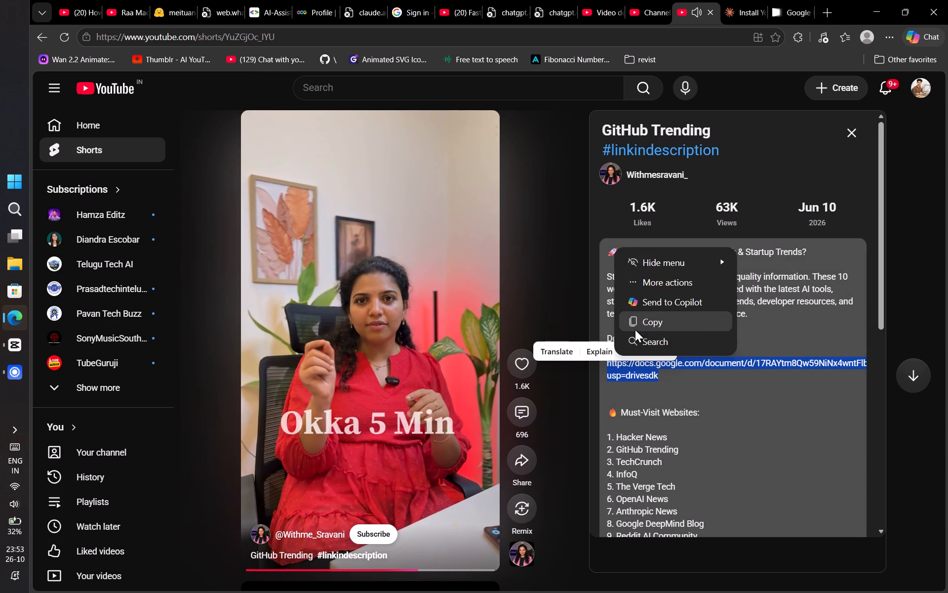
left_click(635, 328)
scroll(680, 472, "down", 4)
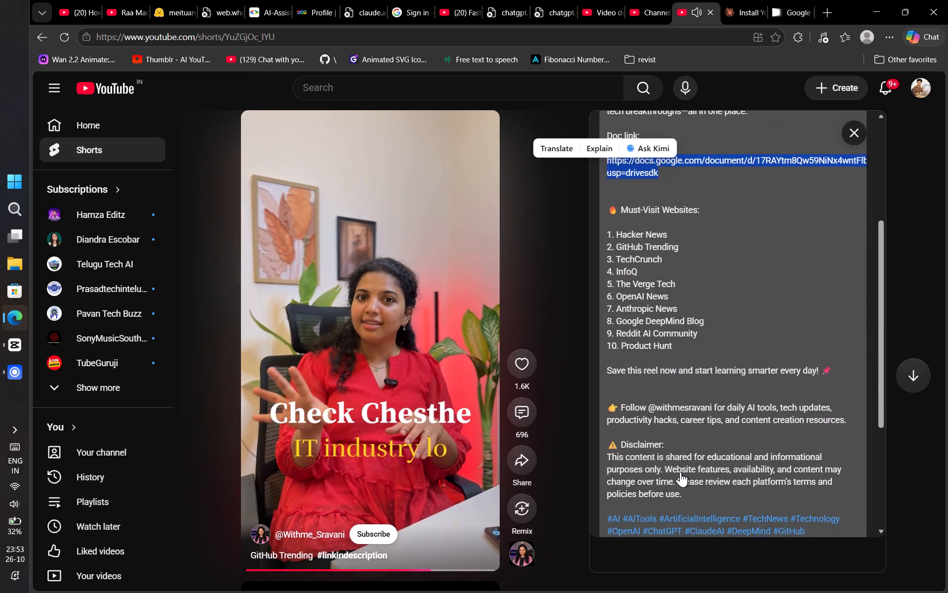
scroll(680, 472, "down", 3)
scroll(680, 472, "up", 1)
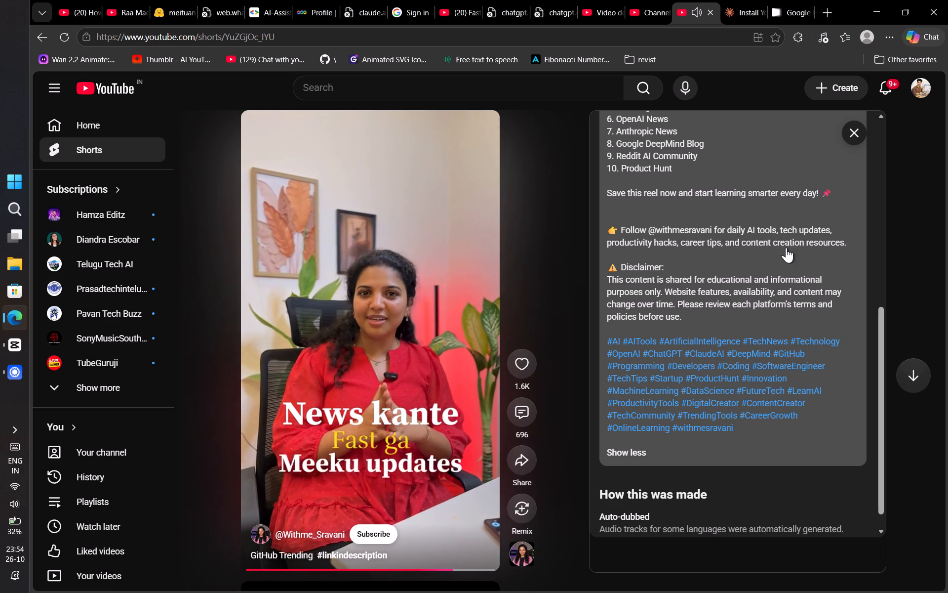
left_click(857, 129)
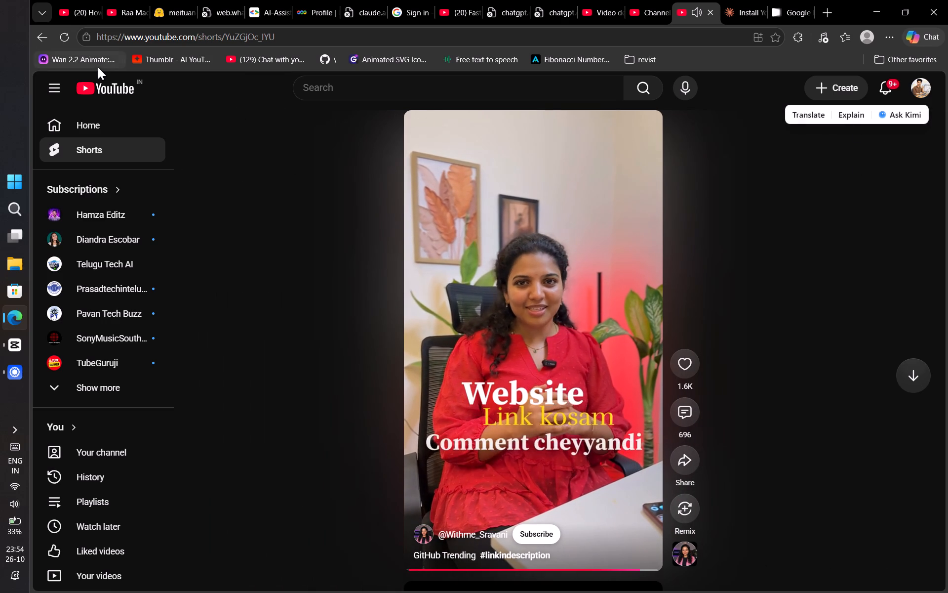
Return to the YouTube home feed and play the Short titled "The Paradise…" from the Shorts section.
left_click(107, 89)
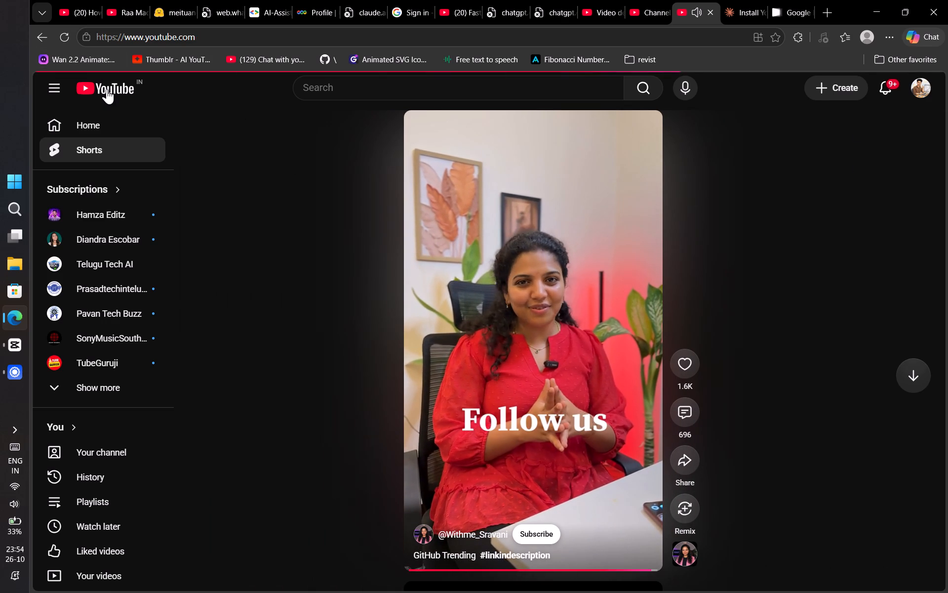
scroll(480, 503, "down", 2)
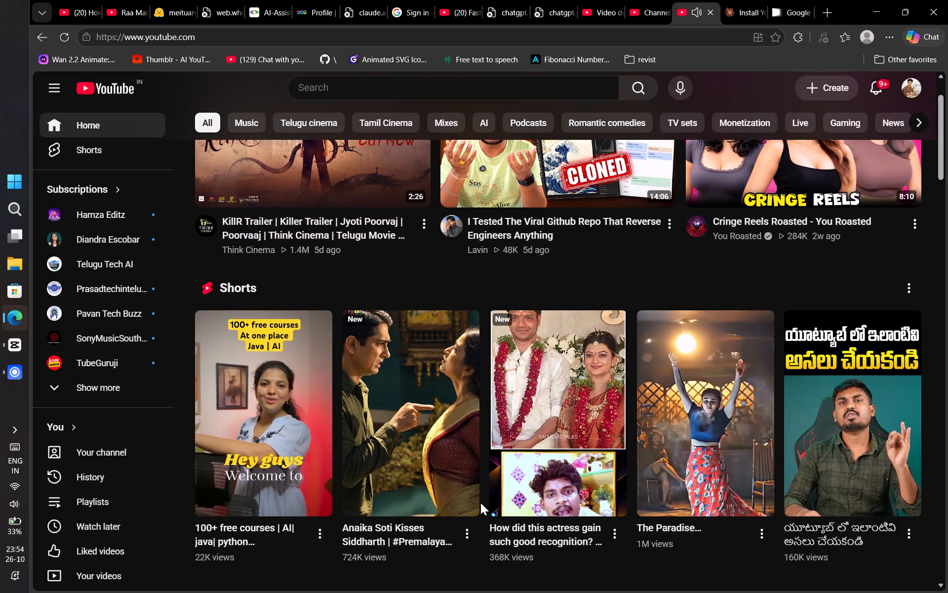
scroll(480, 503, "down", 3)
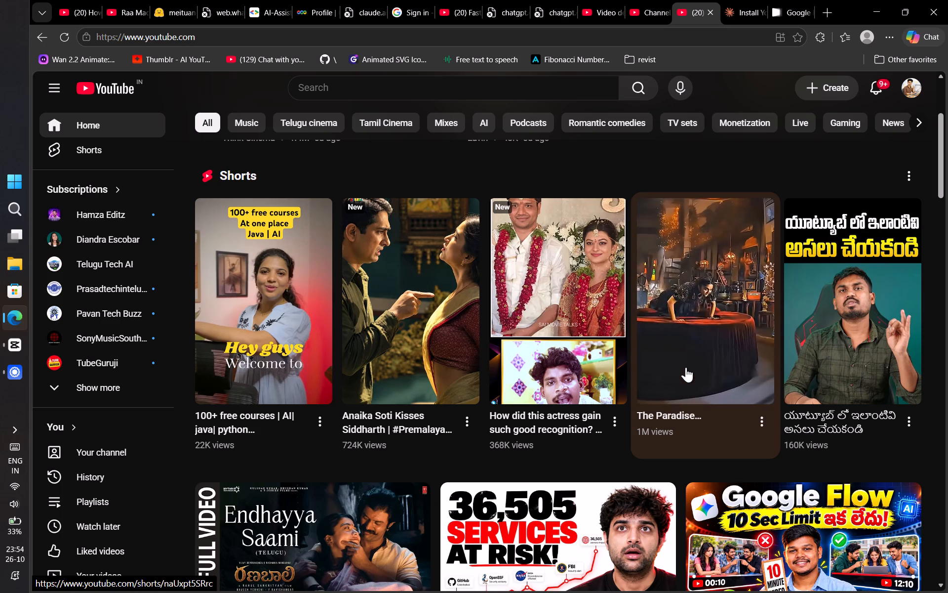
left_click(686, 350)
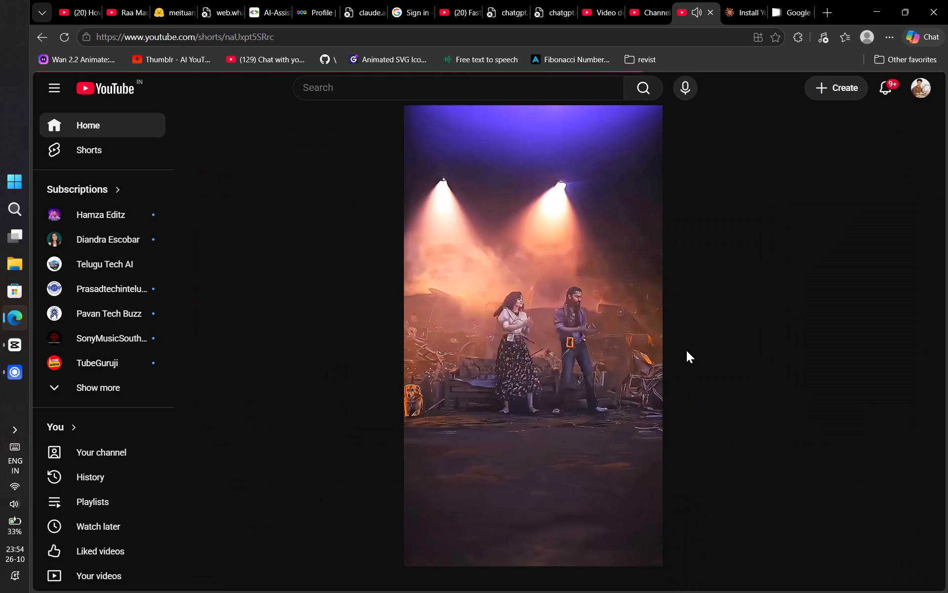